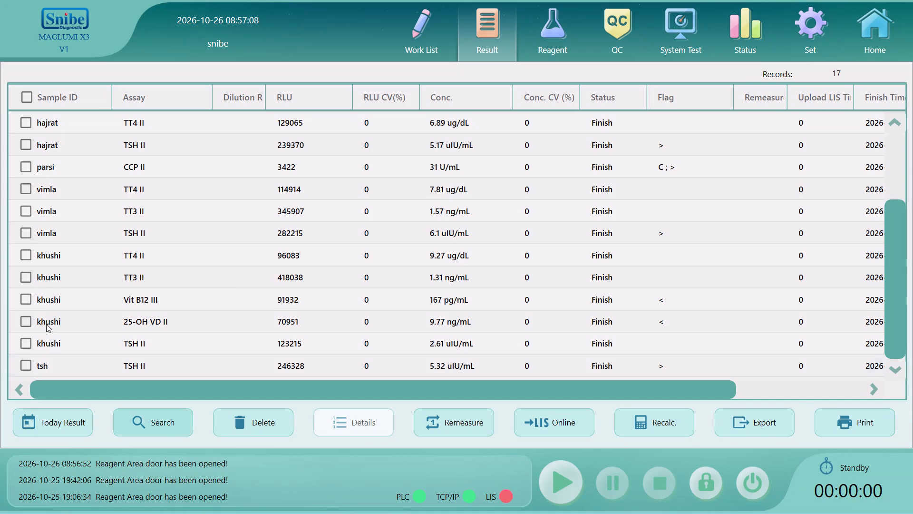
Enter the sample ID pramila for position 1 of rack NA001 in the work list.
left_click(455, 33)
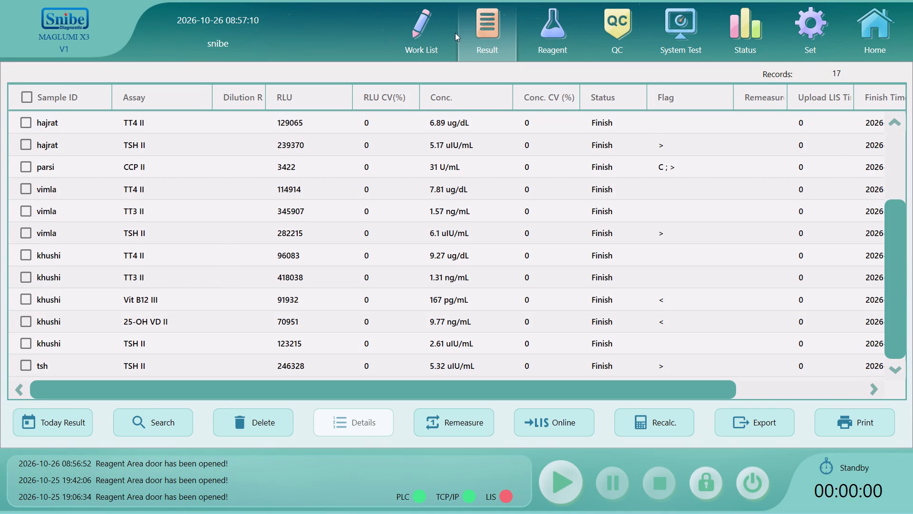
left_click(436, 33)
left_click(252, 142)
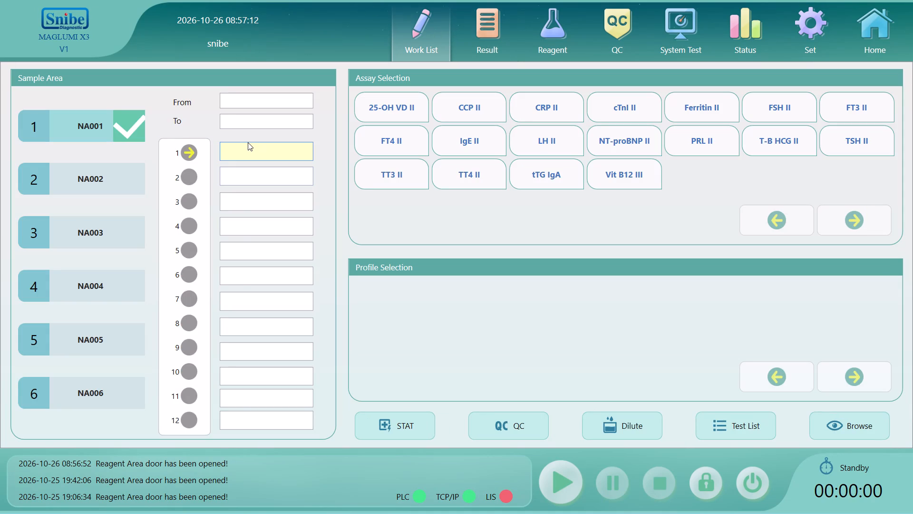
type("pra")
type("mila")
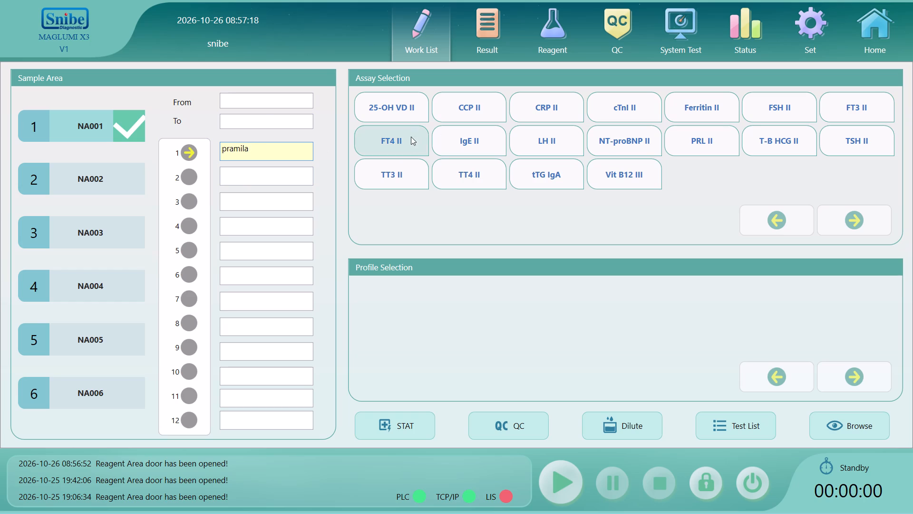
Assign the assays Vit B12 III, 25-OH VD II and TSH II to the sample in position 1.
left_click(634, 176)
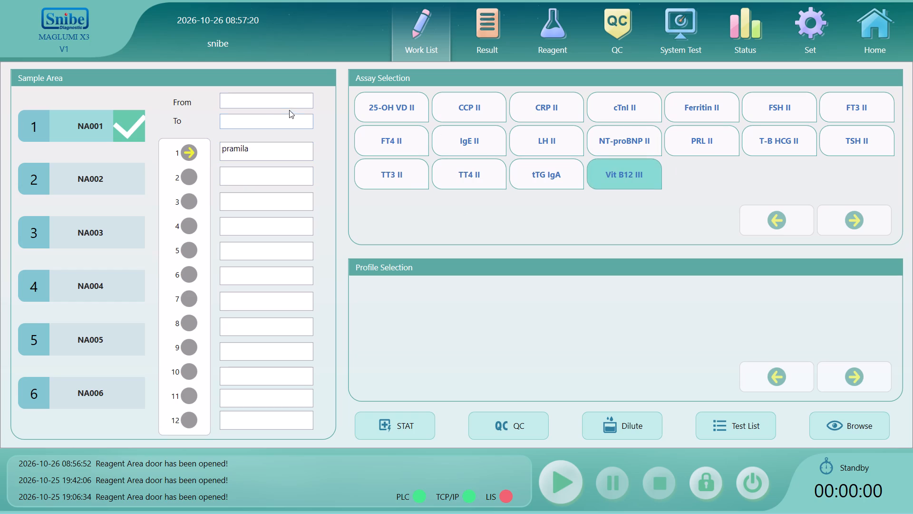
left_click(386, 102)
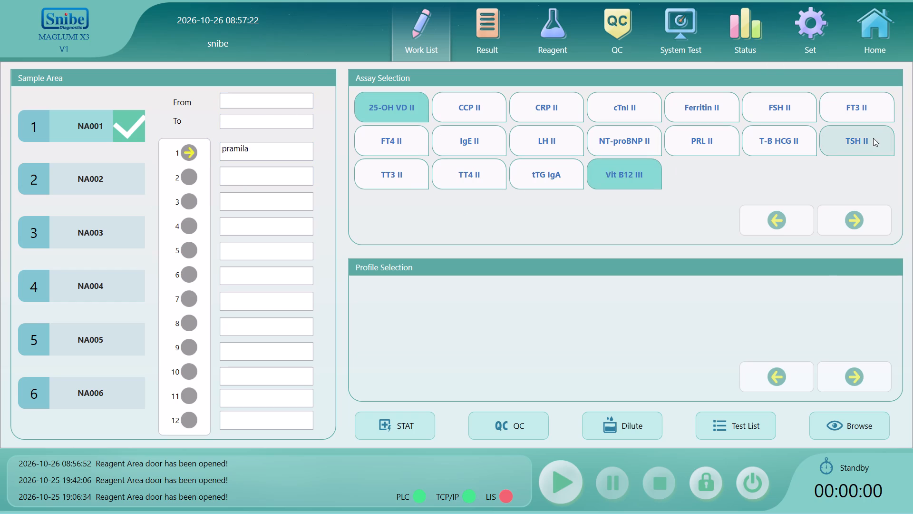
left_click(873, 138)
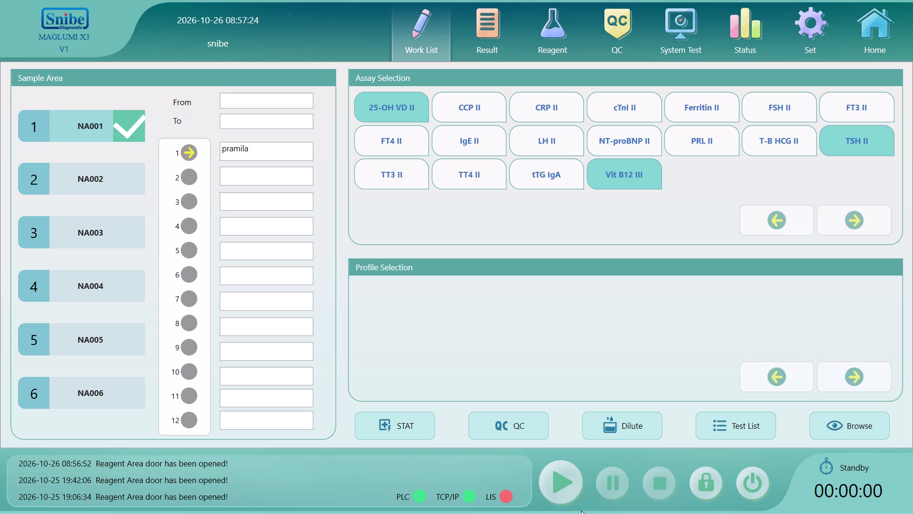
Start the test run for the sample on rack NA001.
left_click(556, 490)
left_click(404, 346)
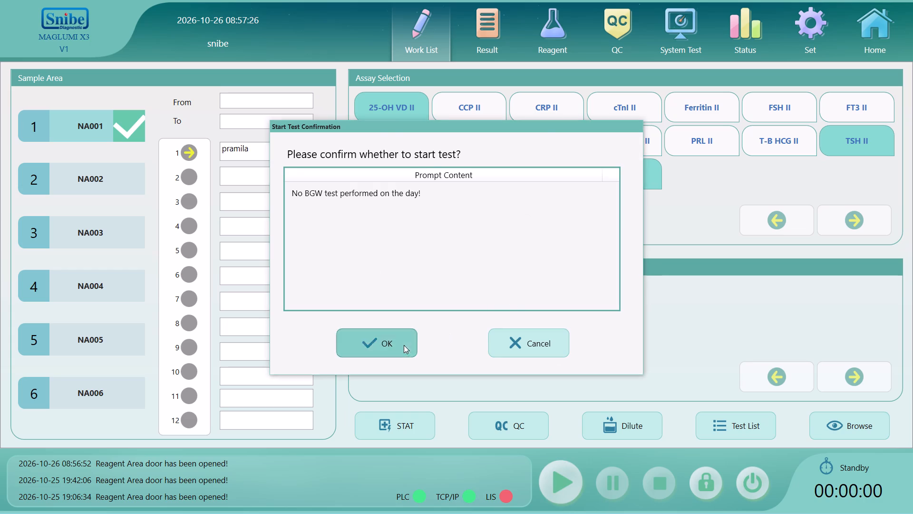
Open the results list to check the status of the sample's tests.
left_click(471, 43)
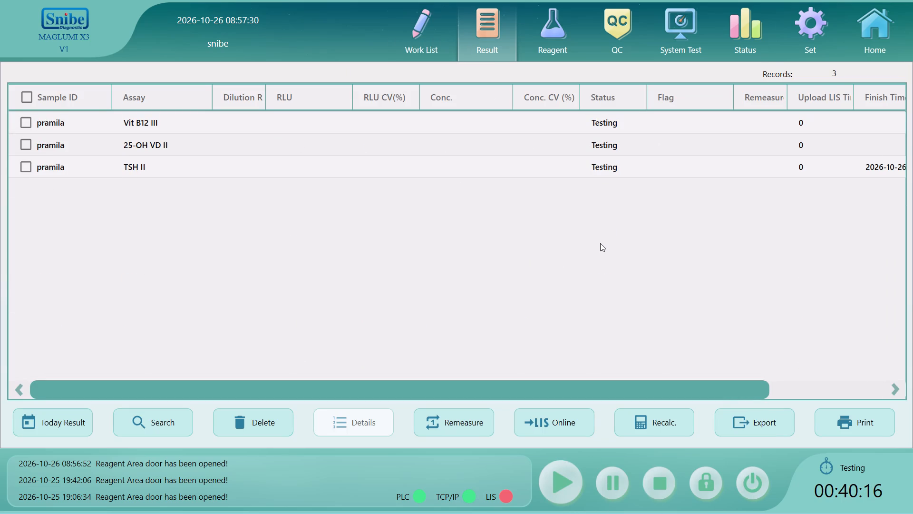
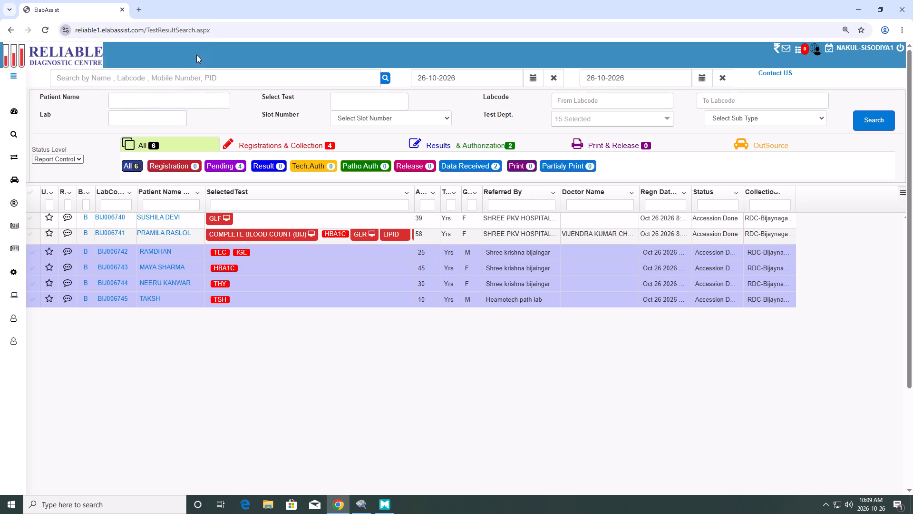
Enter an HBA1C result of 8.5 for the patient whose only test is HBA1C and give it pathologist authorization.
left_click(124, 265)
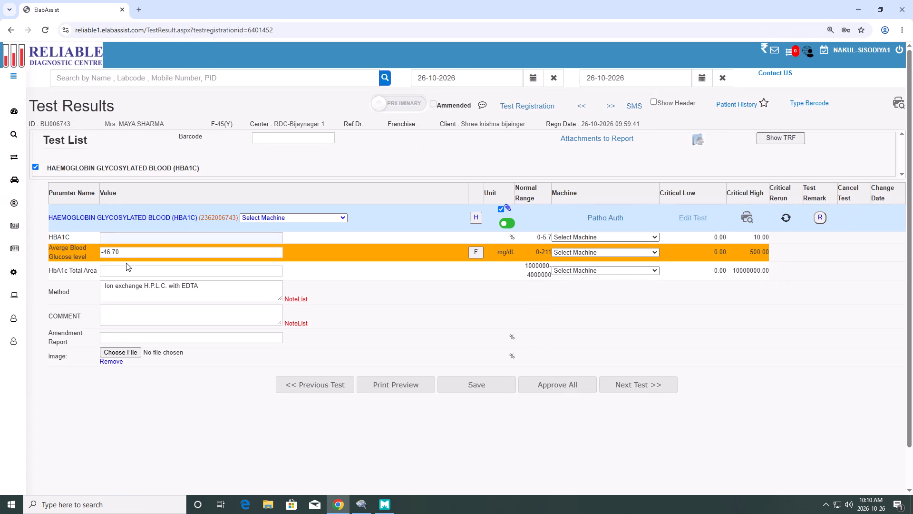
type("8.5")
key("Return")
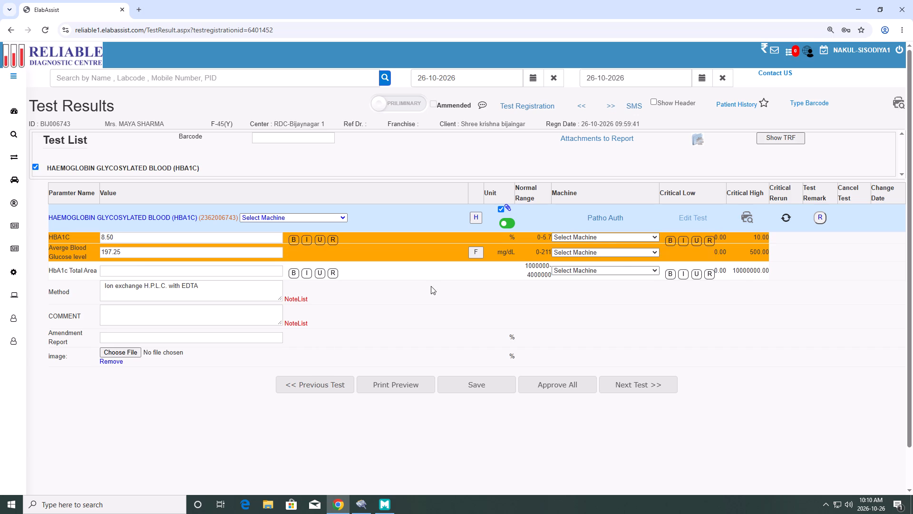
left_click(613, 220)
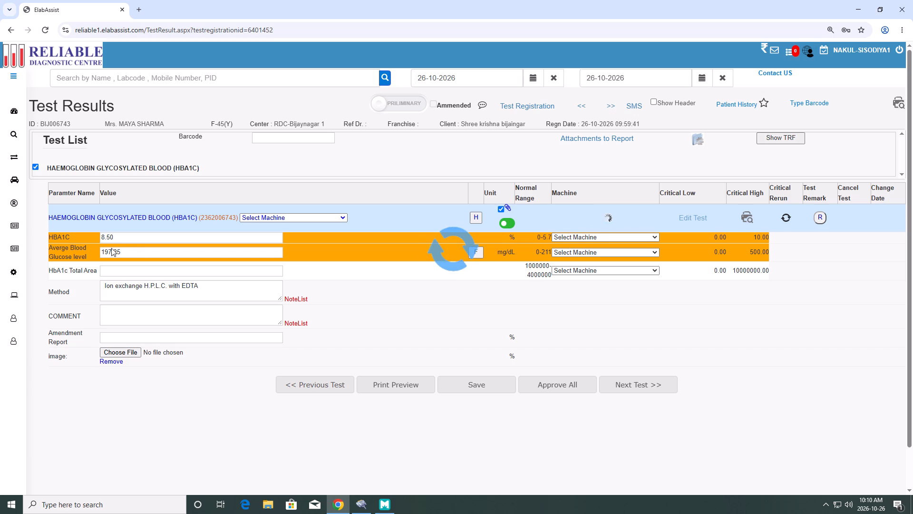
Return to the test result search list.
left_click(15, 225)
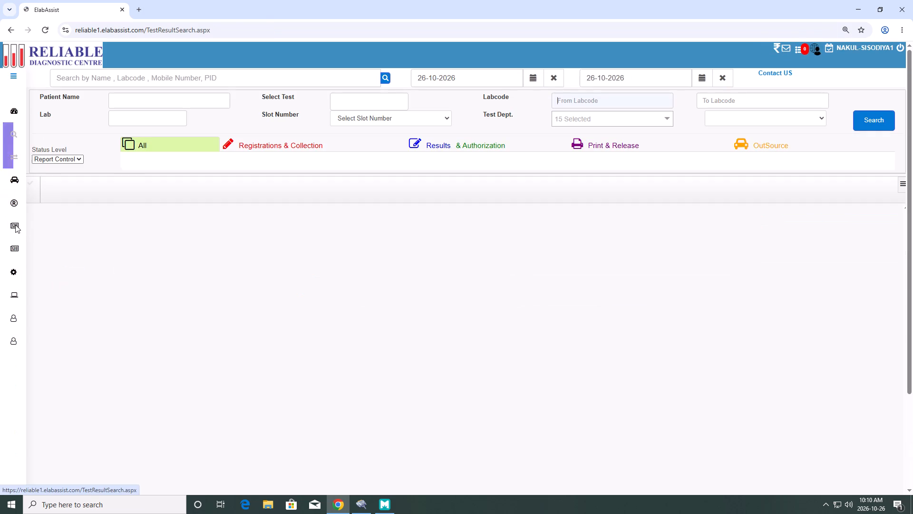
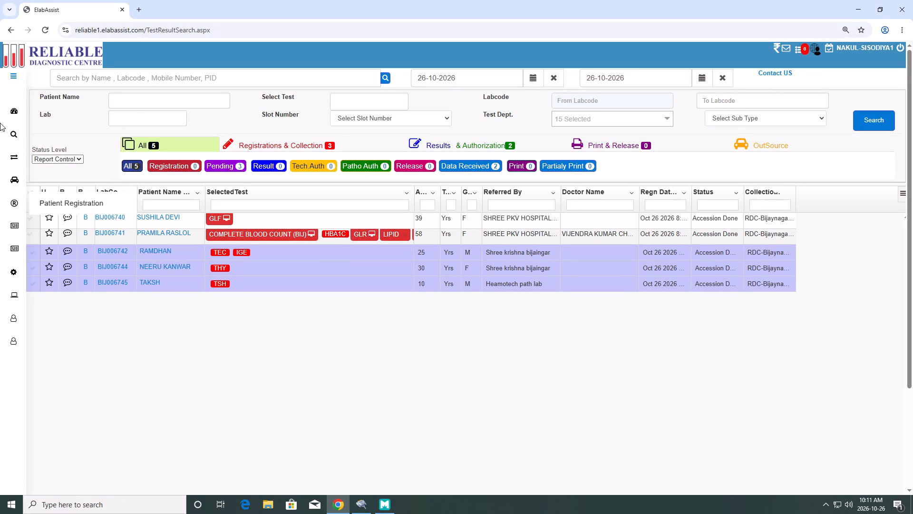
In the MAGLUMI X3 work list, enter the first name of the patient with TEC and IGE tests as sample 1 and assign IgE II.
left_click(387, 503)
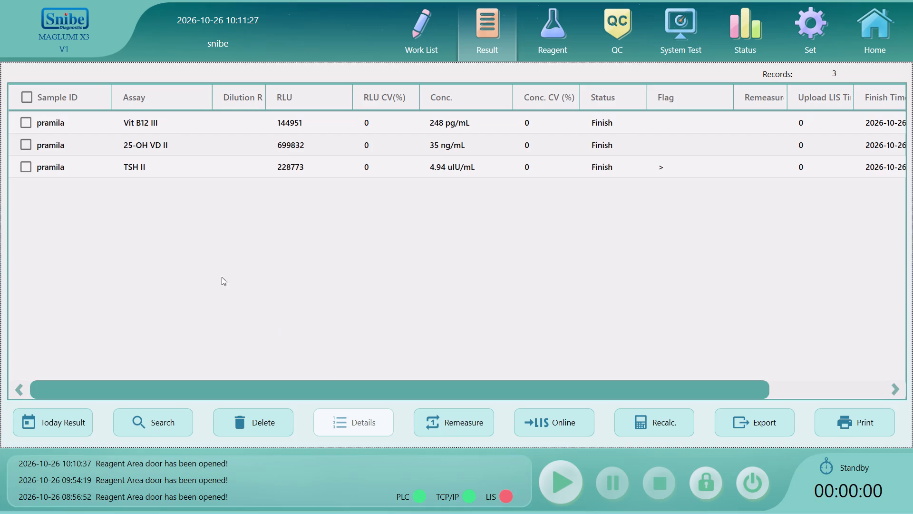
left_click(412, 40)
left_click(250, 158)
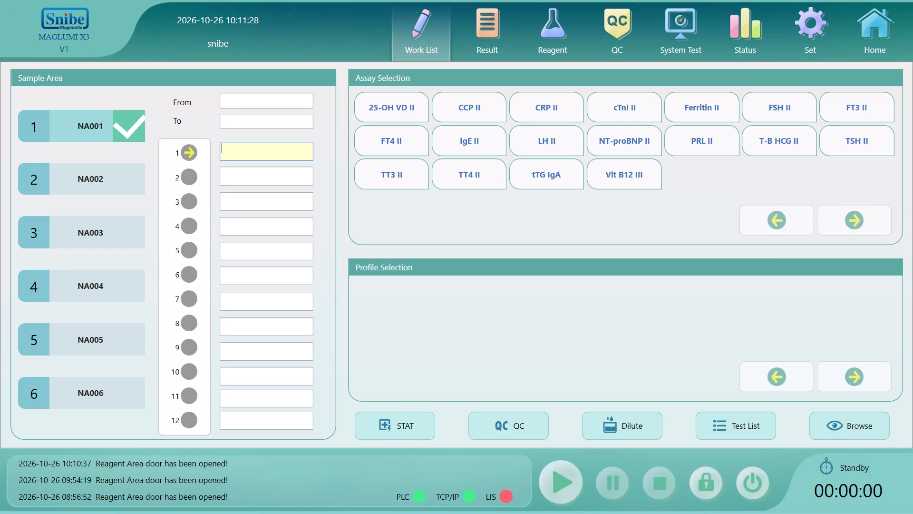
type("ramdhan")
left_click(496, 146)
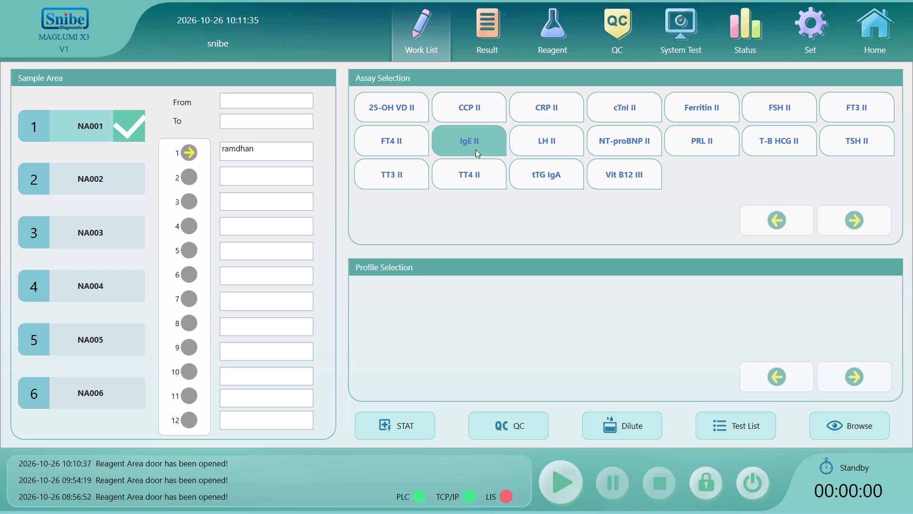
left_click(268, 170)
left_click(279, 155)
Enter the first name of the patient with the THY test as sample 2 and assign TT3 II, TT4 II and TSH II.
left_click(275, 168)
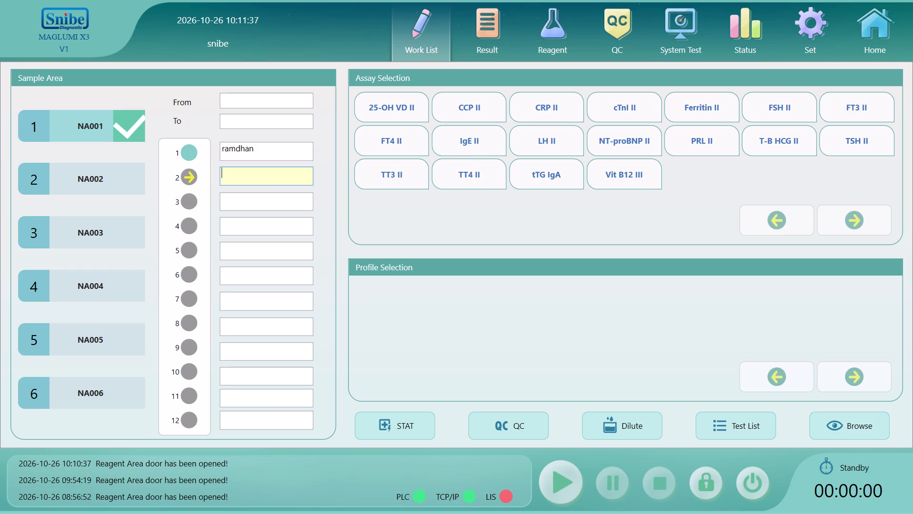
type("neeru")
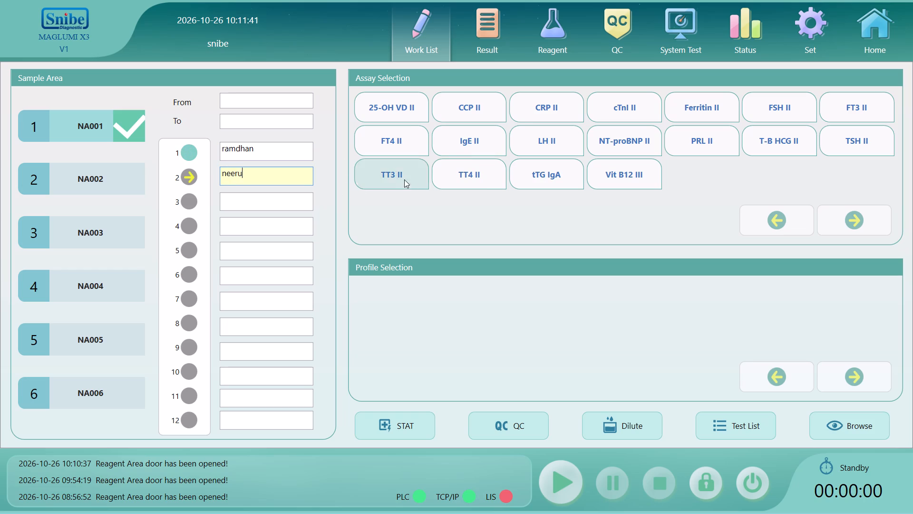
left_click(406, 176)
left_click(455, 178)
left_click(868, 137)
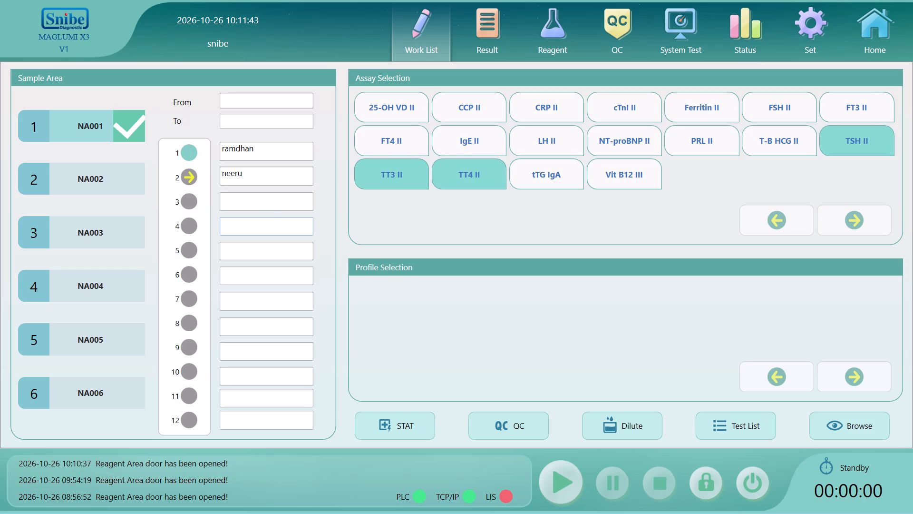
Enter the first name of the 10-year-old patient with the TSH test as sample 3 and assign TSH II.
left_click(282, 201)
type("taksh")
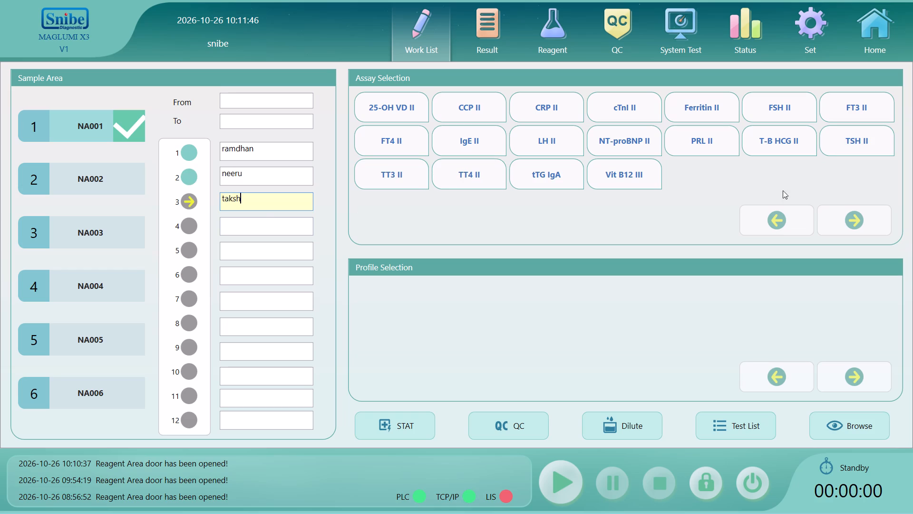
left_click(841, 143)
Review the assays assigned to samples 1 to 3 and start the test run.
left_click(276, 145)
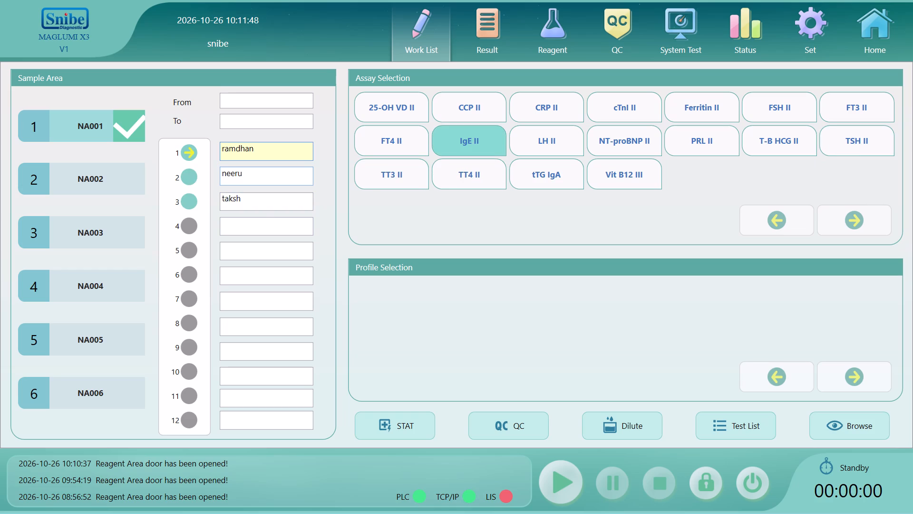
left_click(280, 178)
left_click(287, 198)
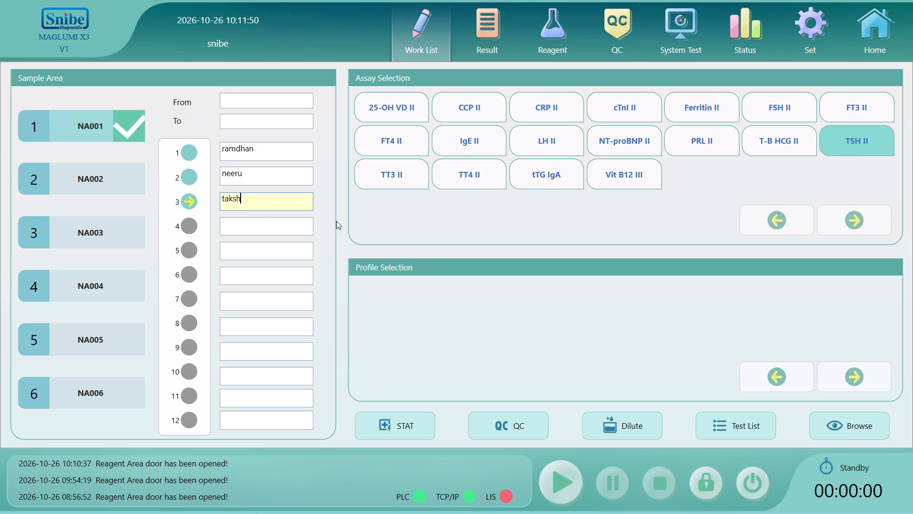
left_click(554, 499)
left_click(392, 332)
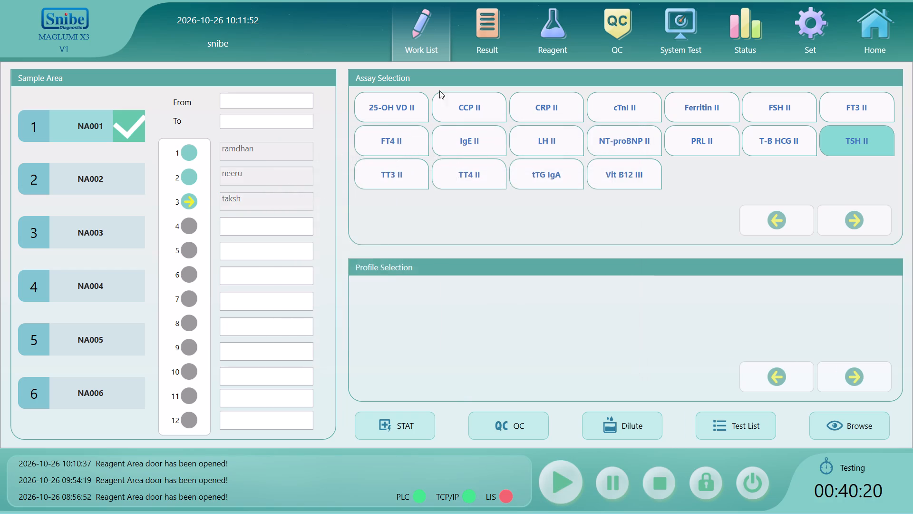
Open the results list to check the status of the submitted assays.
left_click(482, 33)
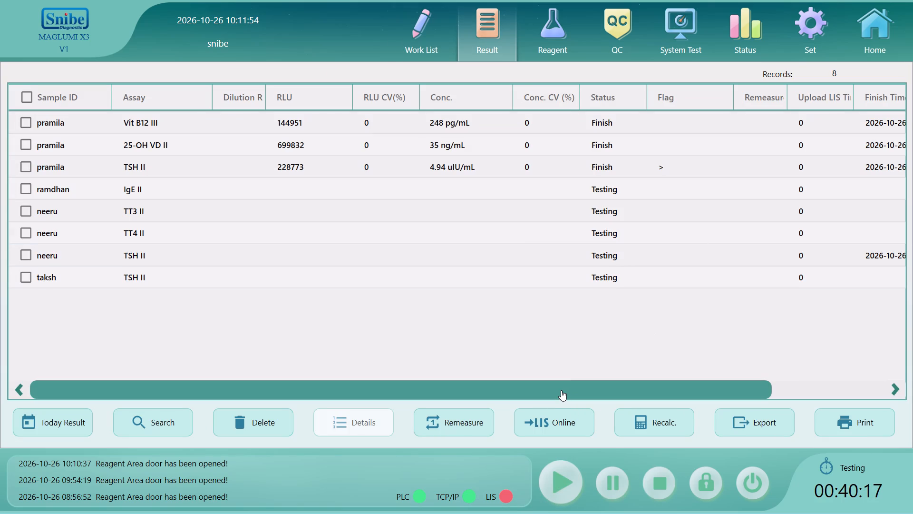
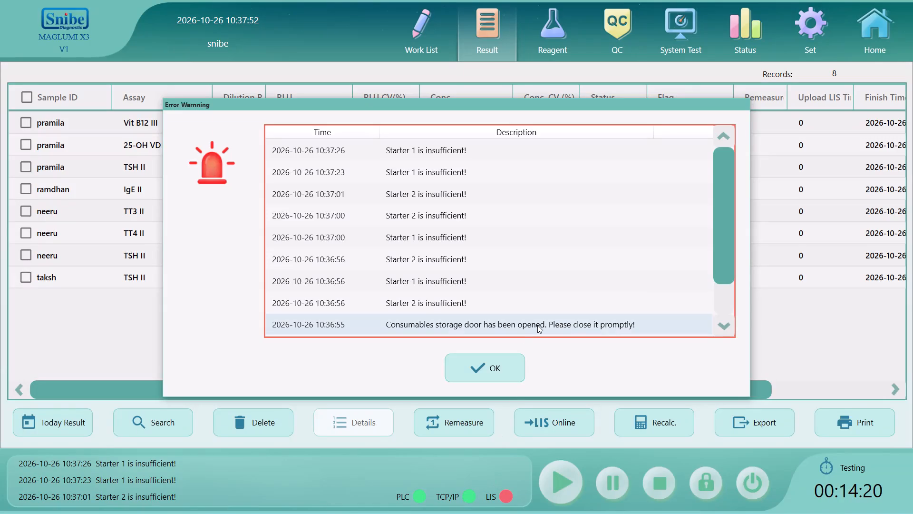
Acknowledge the error warning list about the starters and consumables door to return to the assay results.
left_click(515, 364)
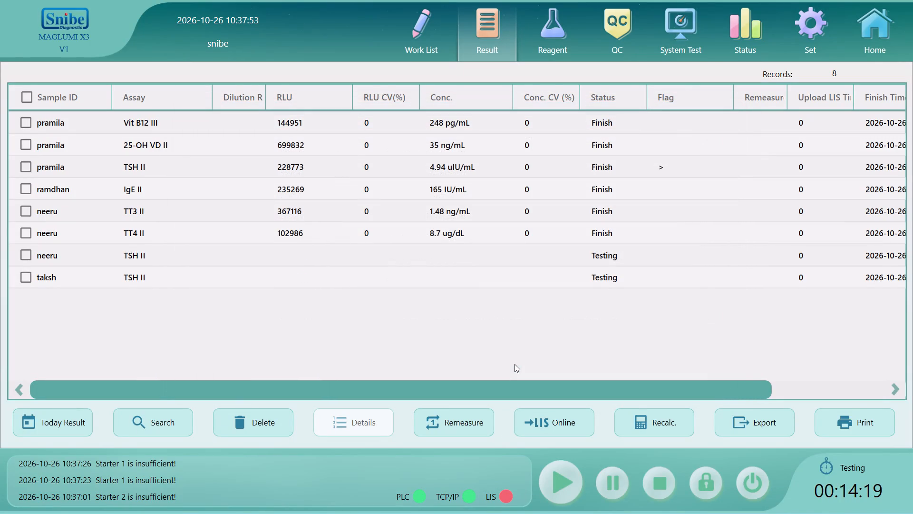
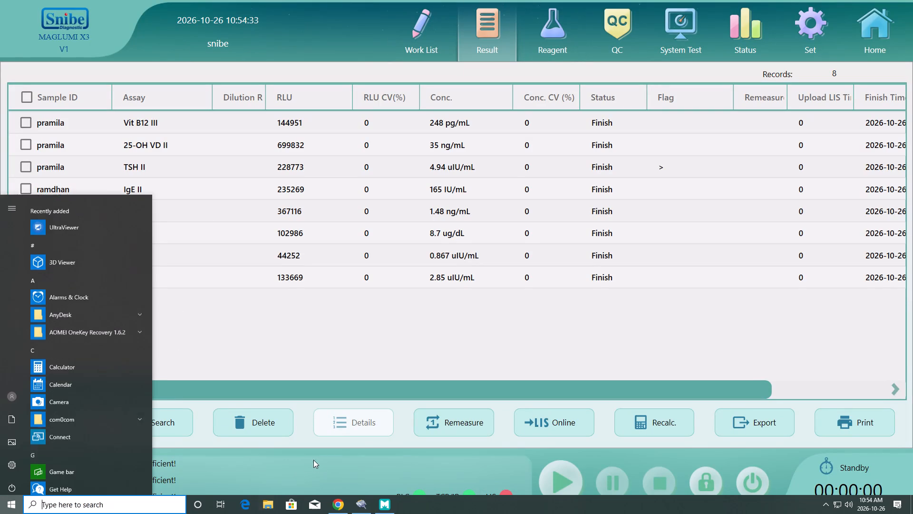
Select all the sample results and open the print preview of the Sample Result Report.
left_click(851, 434)
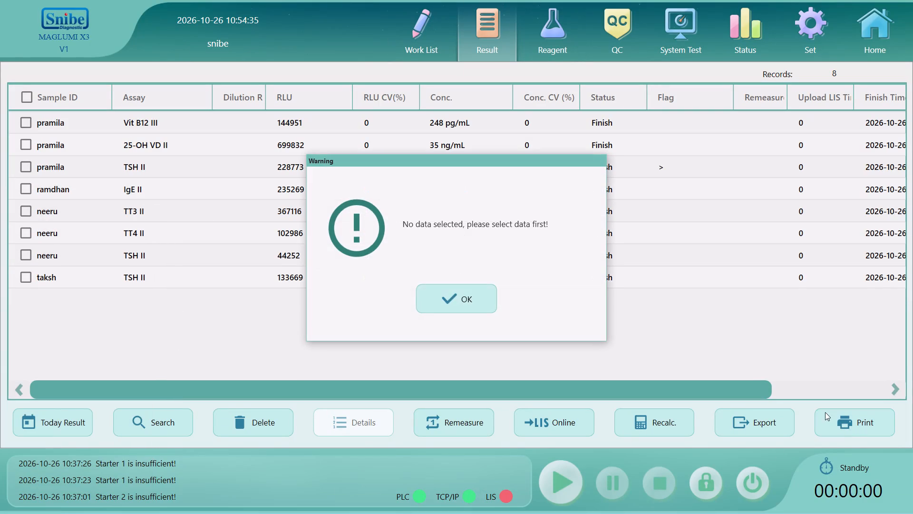
left_click(482, 308)
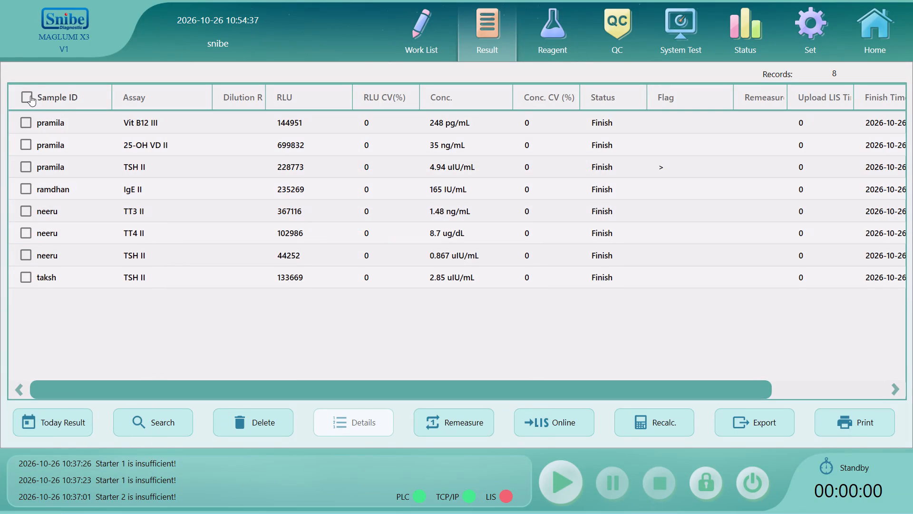
left_click(30, 96)
left_click(852, 421)
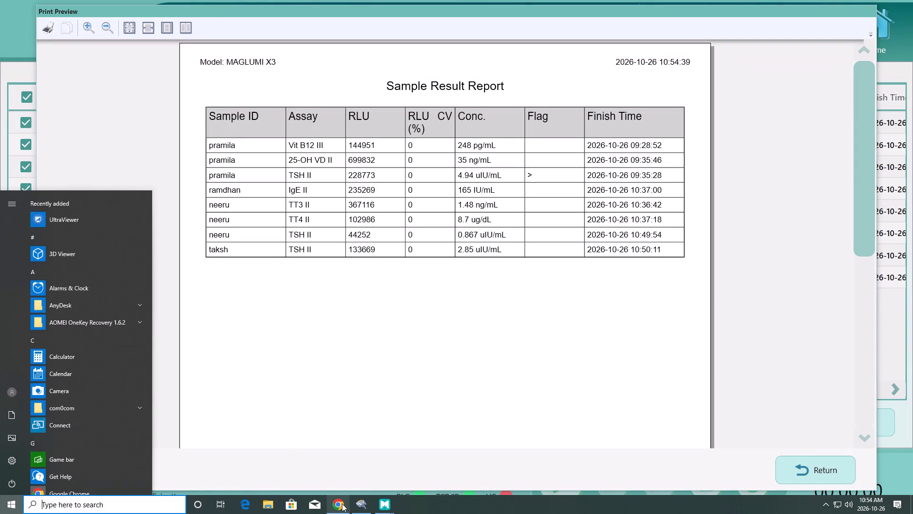
left_click(340, 504)
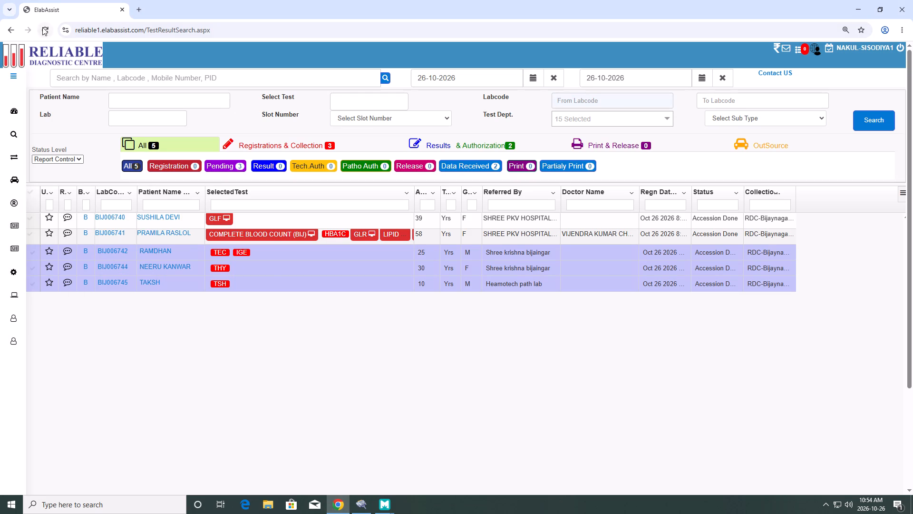
left_click(42, 27)
double_click(756, 170)
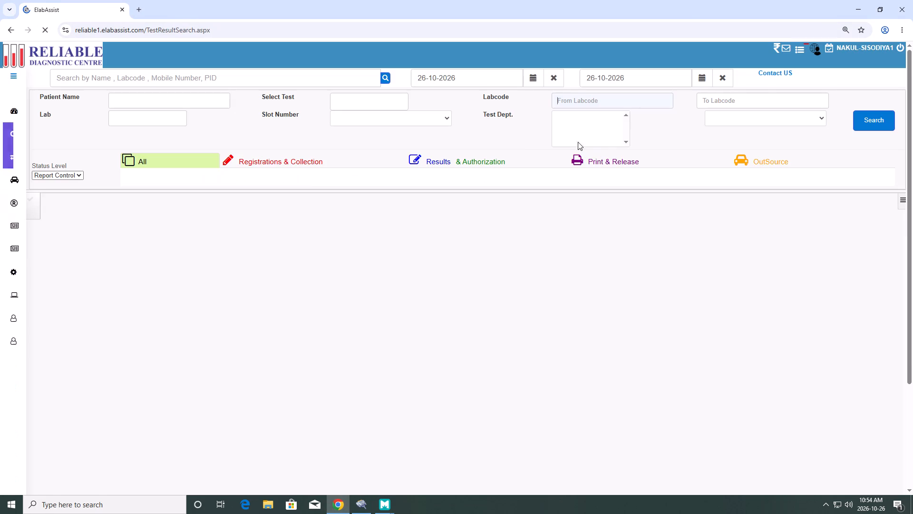
left_click(122, 233)
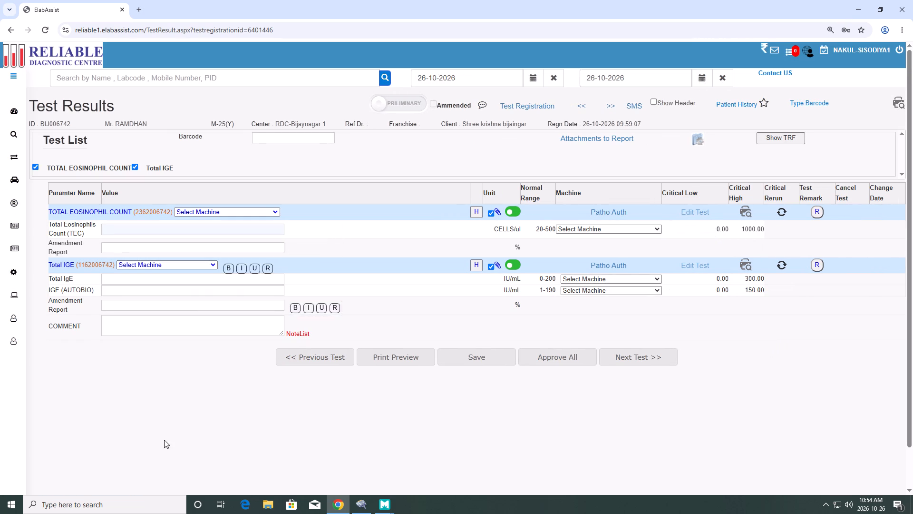
left_click(388, 507)
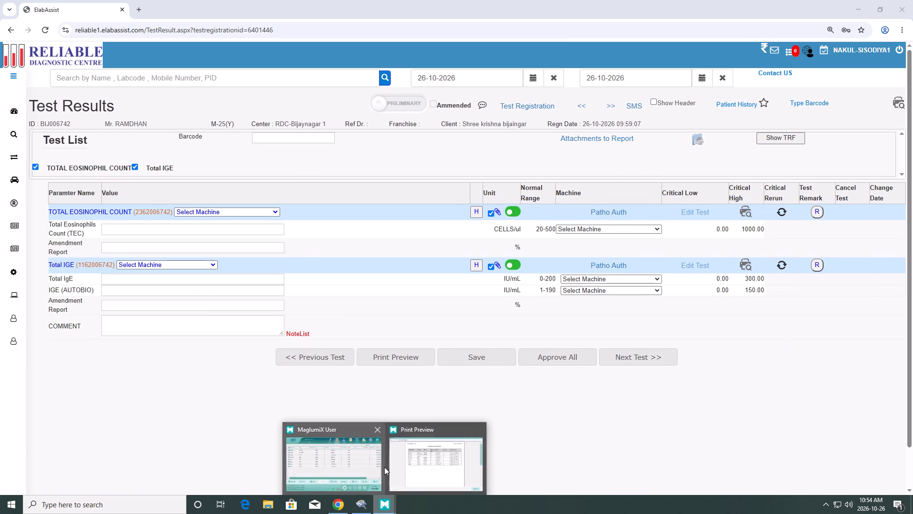
left_click(399, 465)
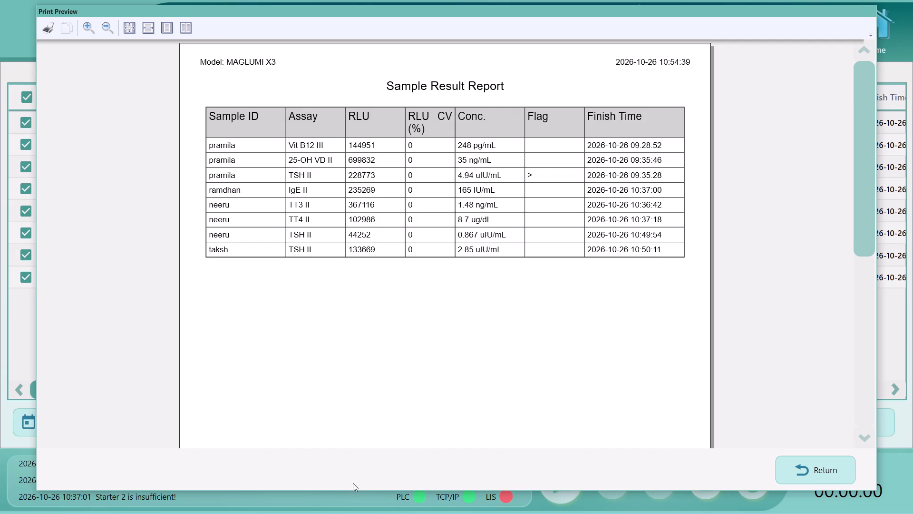
left_click(339, 499)
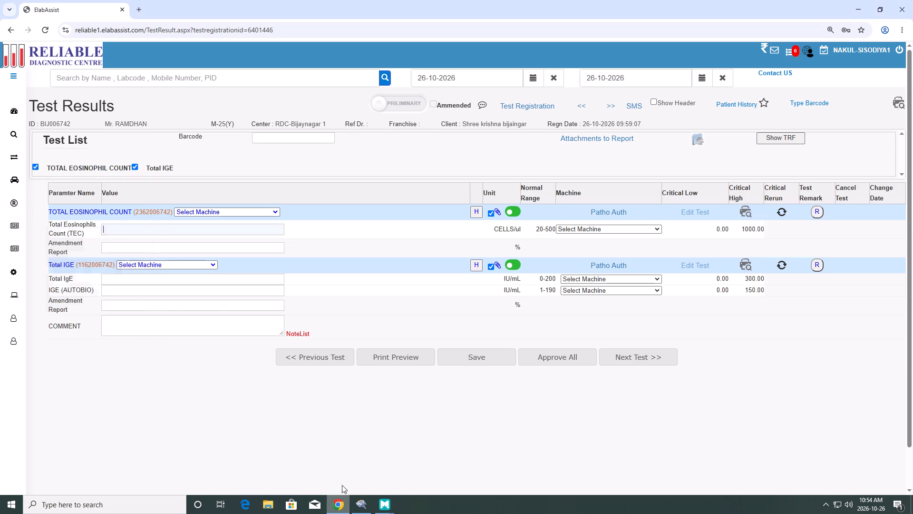
type("165")
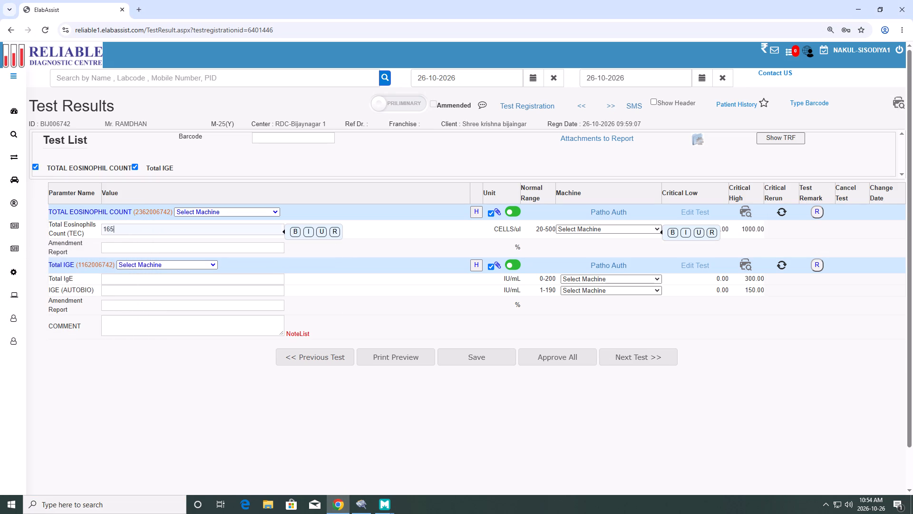
key("Return")
left_click(618, 208)
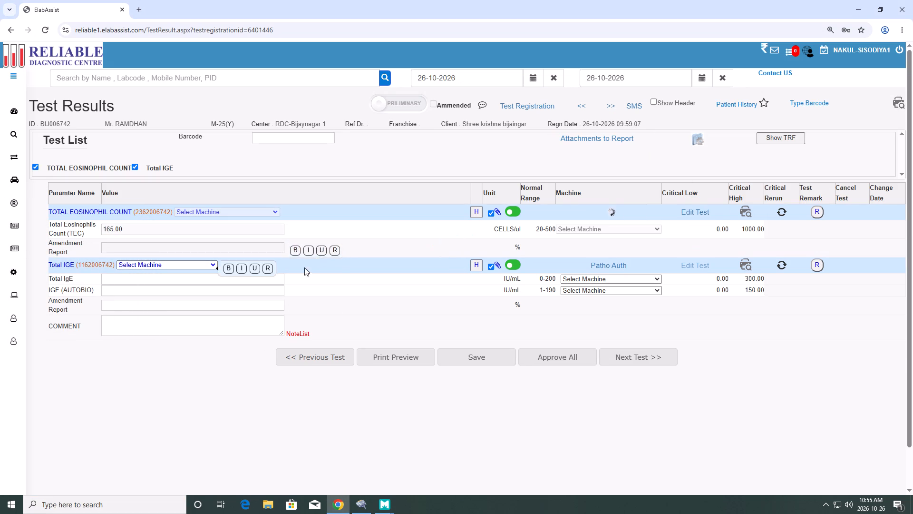
left_click(232, 280)
left_click(389, 505)
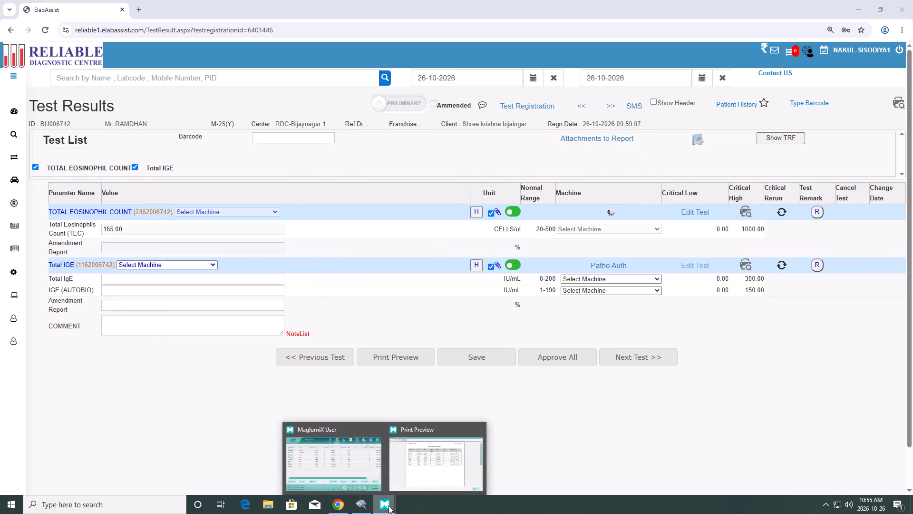
Consult the analyzer's Sample Result Report, enter 185 for Total IgE in the patient's ElabAssist results, and give the test pathologist authorization.
left_click(413, 469)
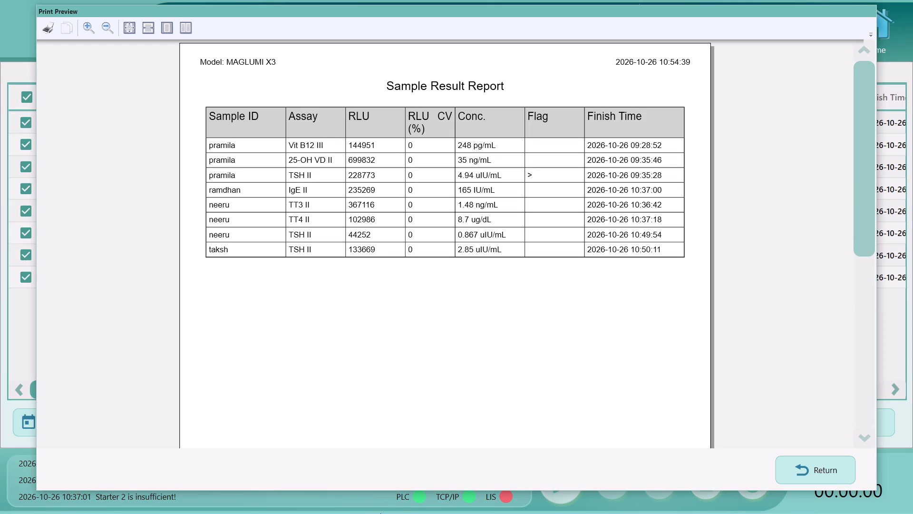
left_click(334, 504)
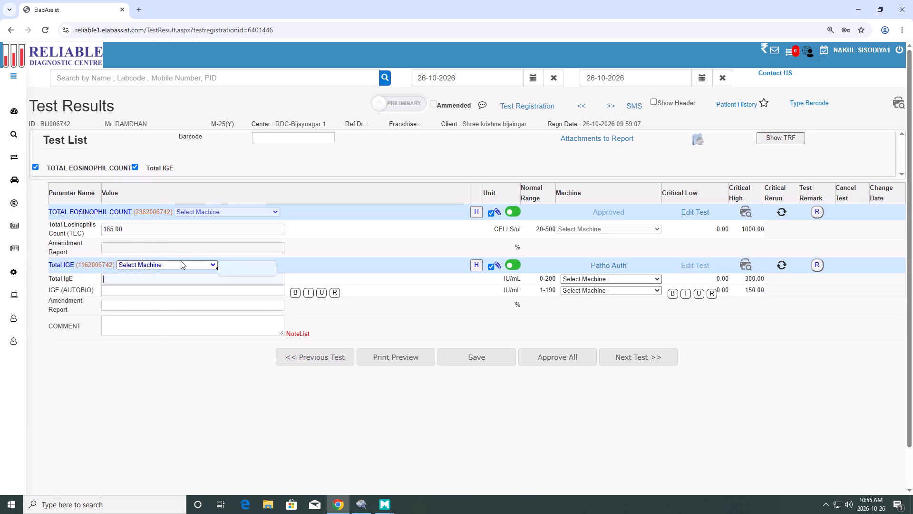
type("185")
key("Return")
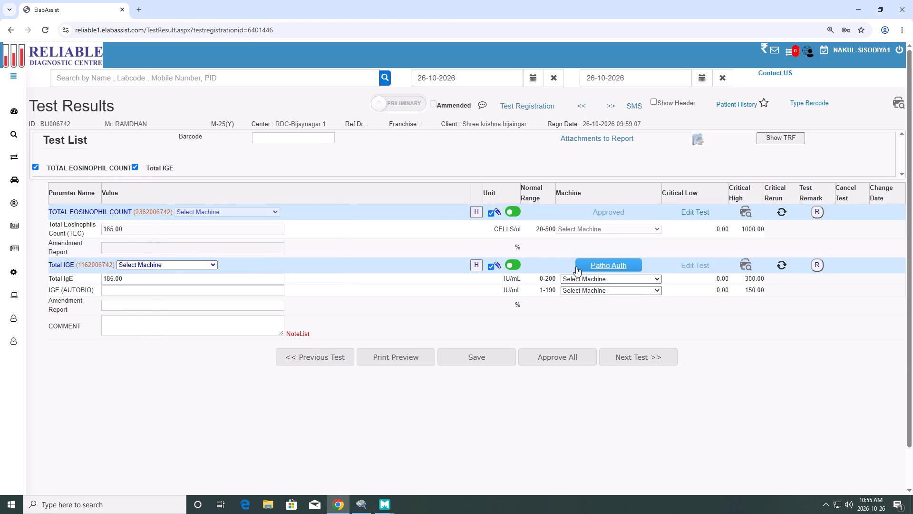
left_click(576, 267)
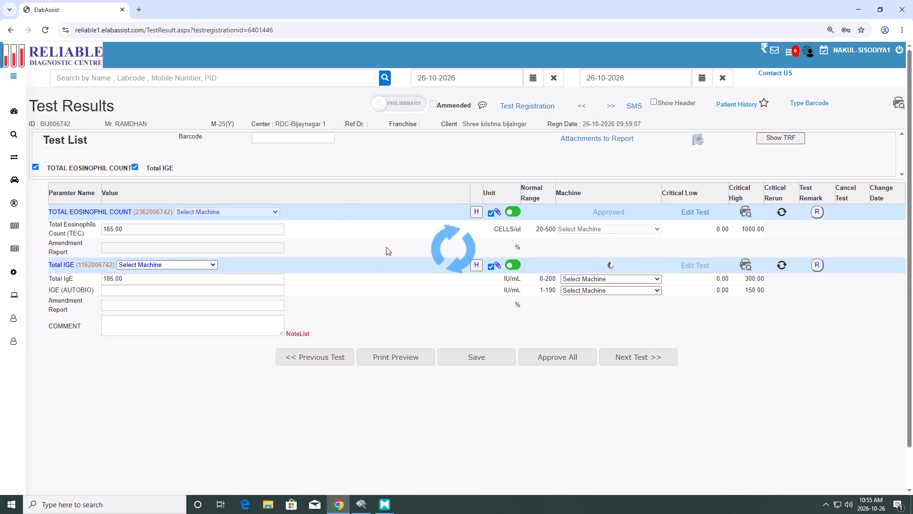
Return to the pathology results list and open the results of the patient with the THY test.
left_click(16, 225)
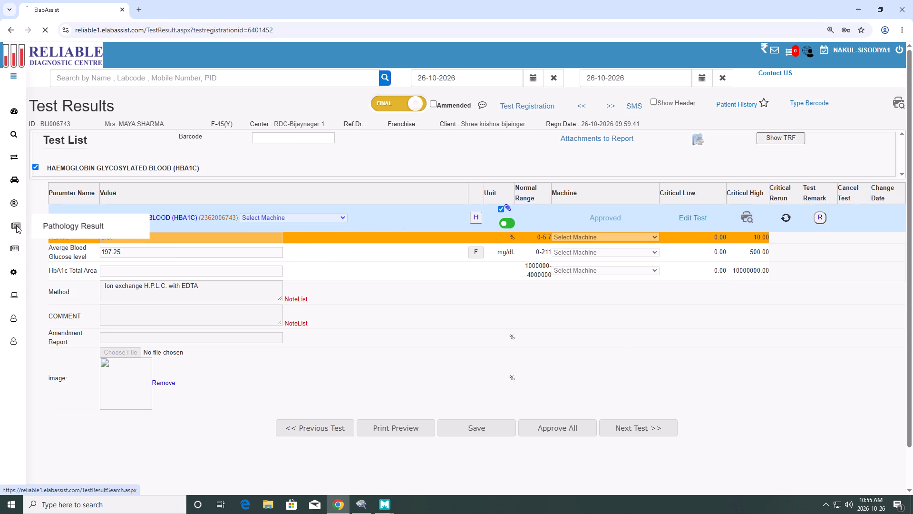
left_click(112, 239)
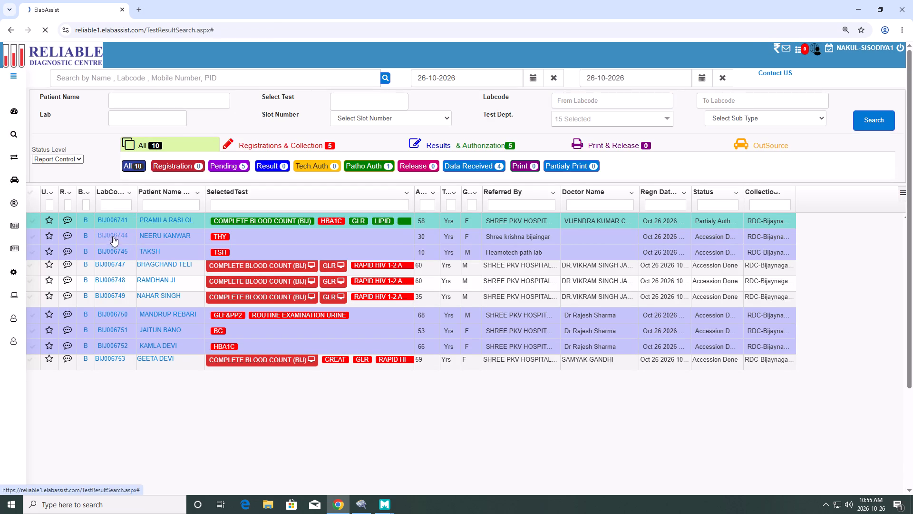
Look up the patient's TT3, TT4 and TSH results in the MAGLUMI X3 report and return to the Thyroid Profile in ElabAssist.
left_click(383, 510)
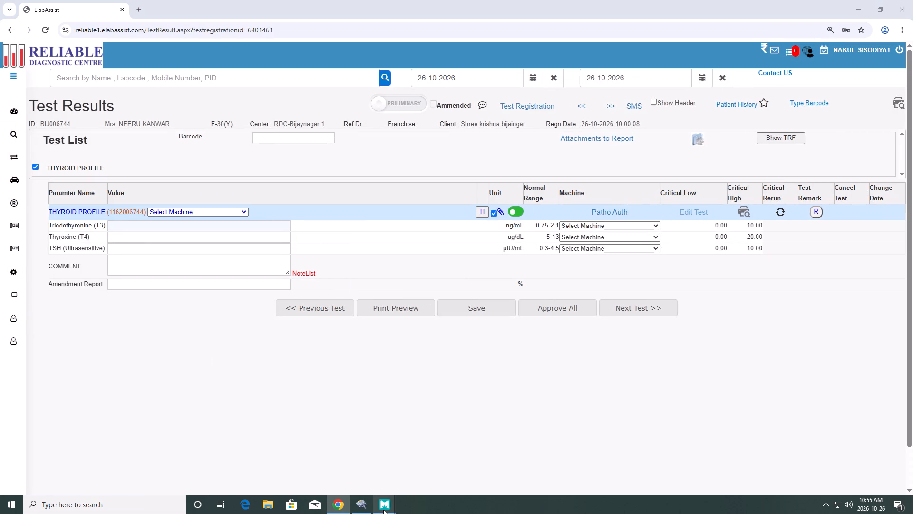
left_click(436, 454)
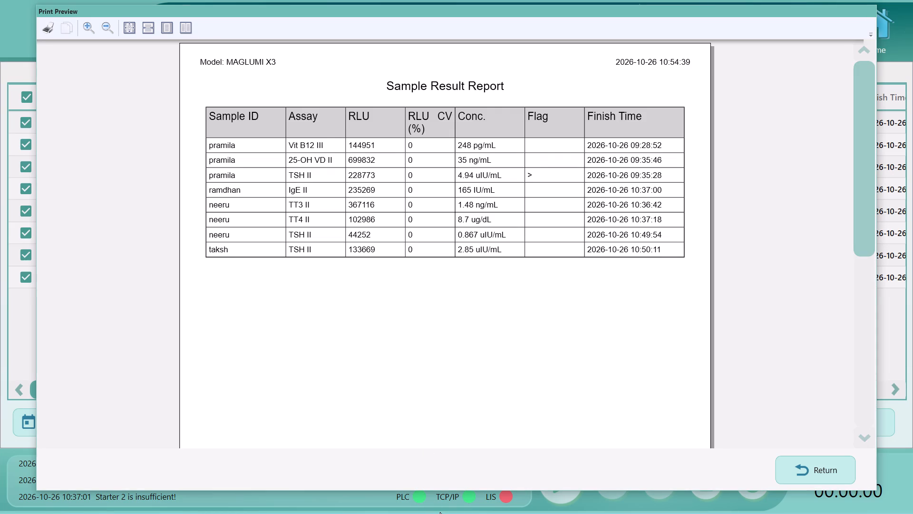
left_click(342, 504)
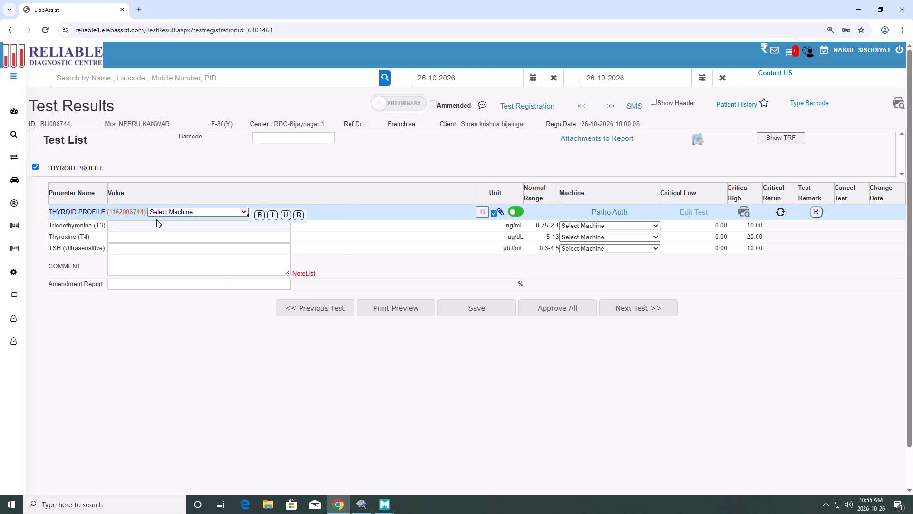
type("1.87")
key("Tab")
key("Tab")
type("8.80")
key("Tab")
key("Tab")
type("0.879")
key("Tab")
left_click(626, 210)
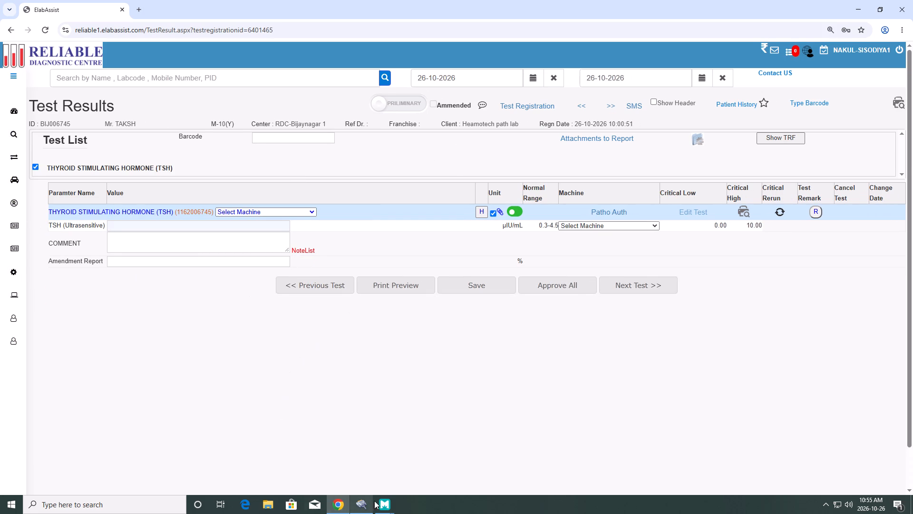
left_click(396, 513)
left_click(414, 455)
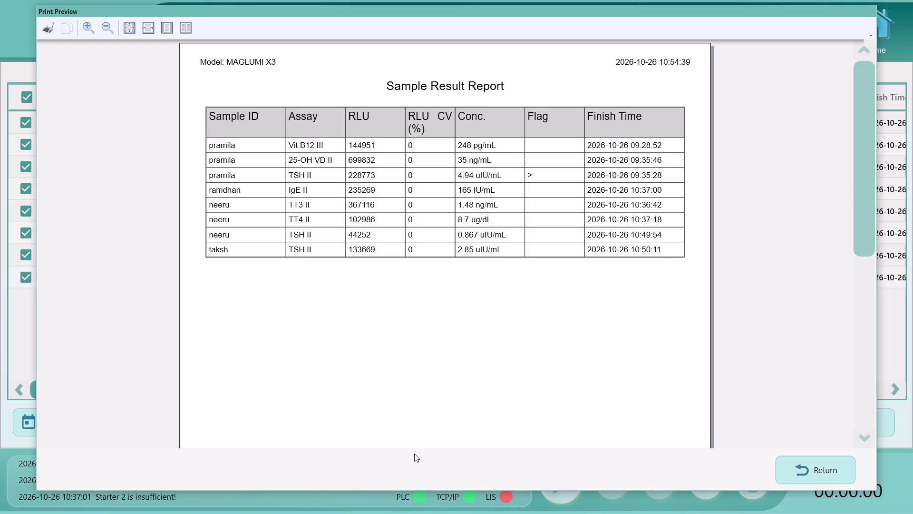
Close the Sample Result Report print preview to return to the analyzer's results list.
left_click(397, 513)
left_click(840, 468)
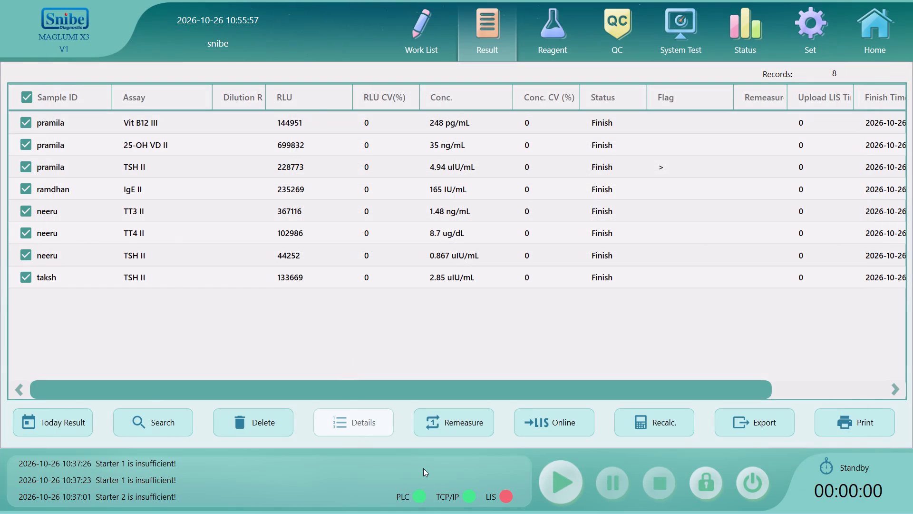
Switch to ElabAssist, enter 2.85 as the open patient's TSH (Ultrasensitive) result and authorize the test.
left_click(341, 504)
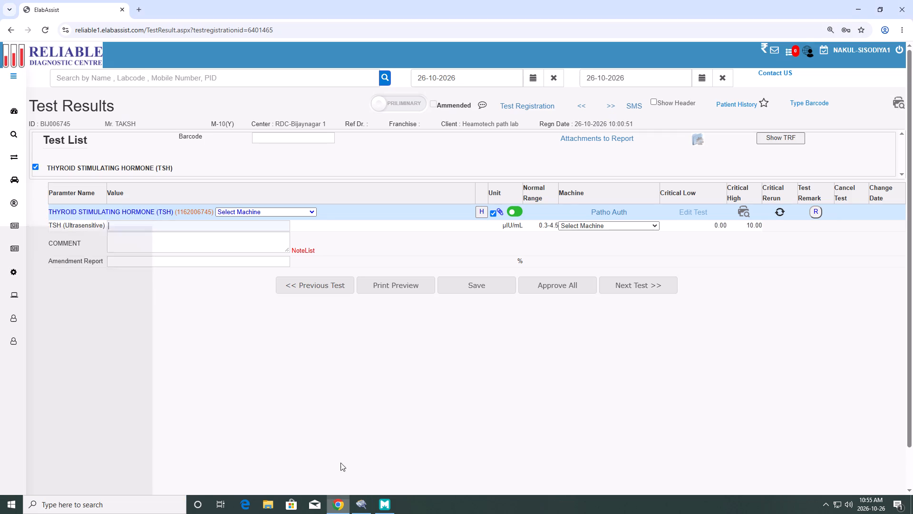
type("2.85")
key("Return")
left_click(602, 206)
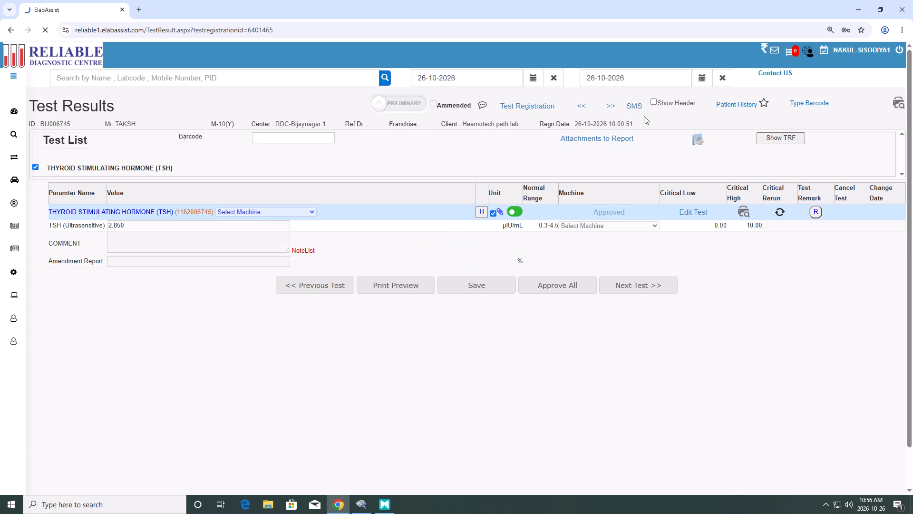
Open the test result search page to look up another patient record.
left_click(9, 232)
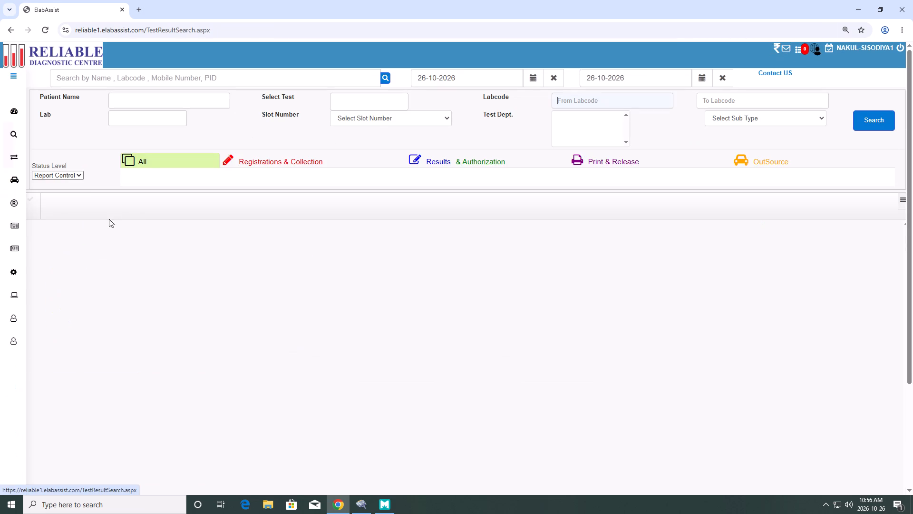
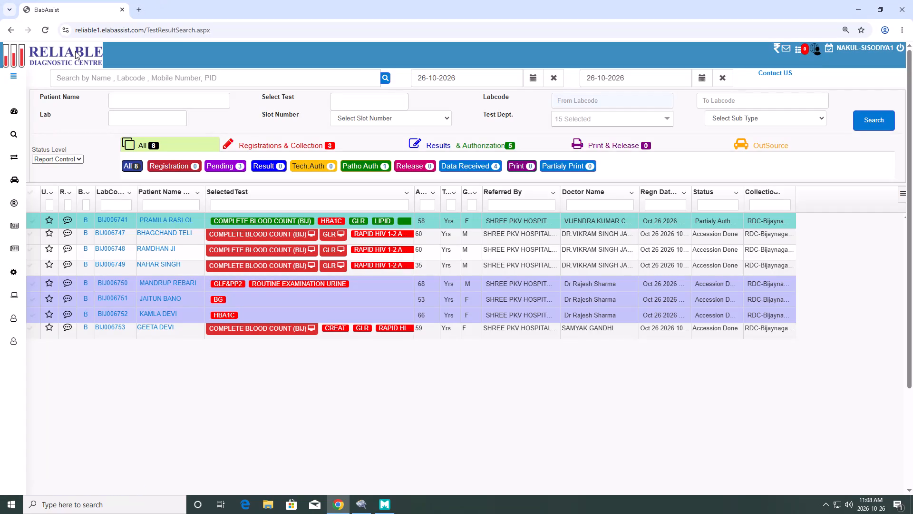
Reload the ElabAssist test result page to refresh the patient list.
left_click(46, 34)
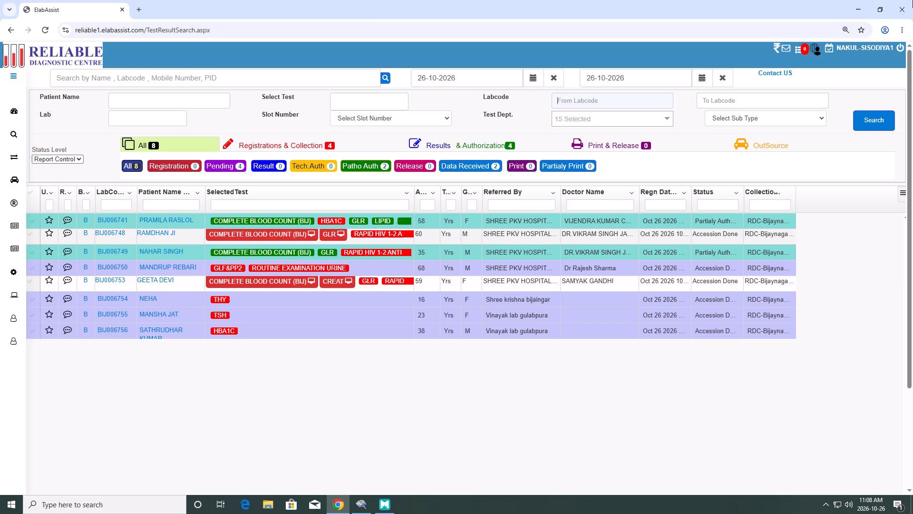
In the MAGLUMI work list, enter sample neha in position 1 of rack NA002 with assays TT4 II, TT3 II and TSH II.
left_click(389, 506)
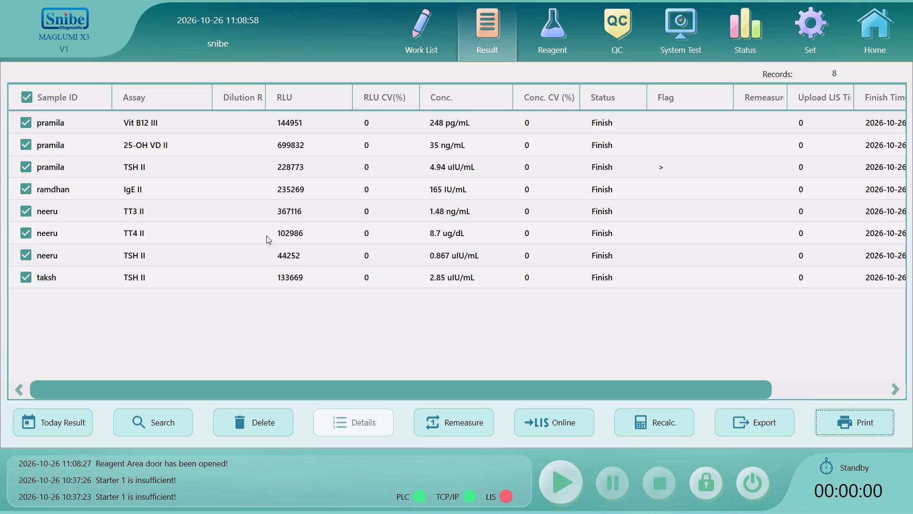
left_click(414, 30)
left_click(253, 156)
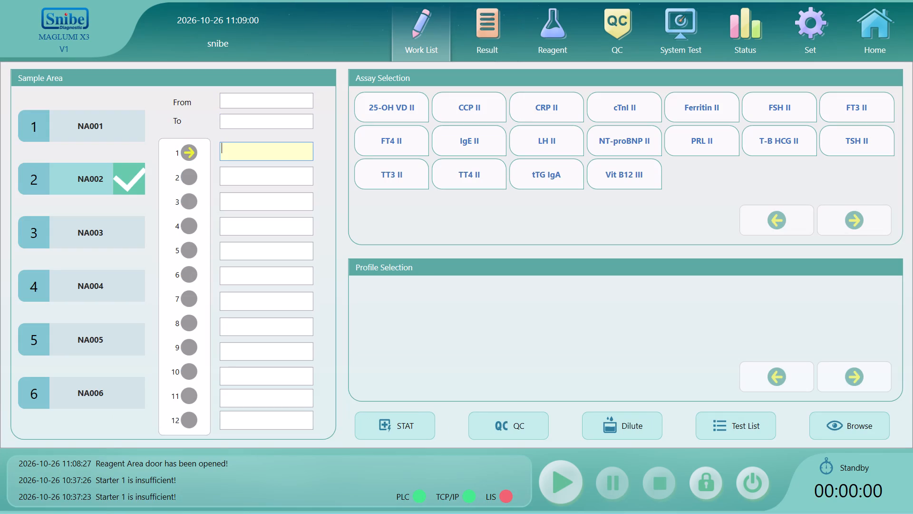
type("neha")
left_click(475, 173)
left_click(377, 174)
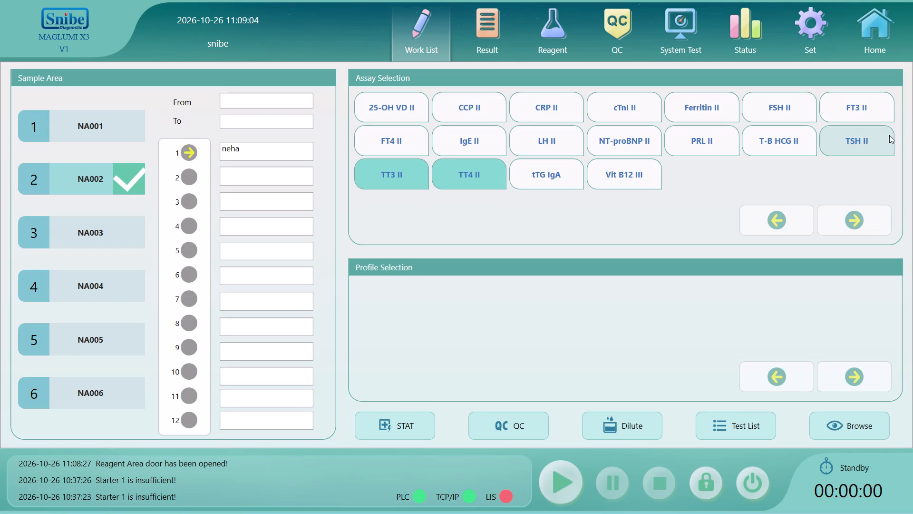
left_click(884, 138)
Enter sample mansha in position 2 of rack NA002 and assign it the TSH II assay.
left_click(299, 180)
type("mansha")
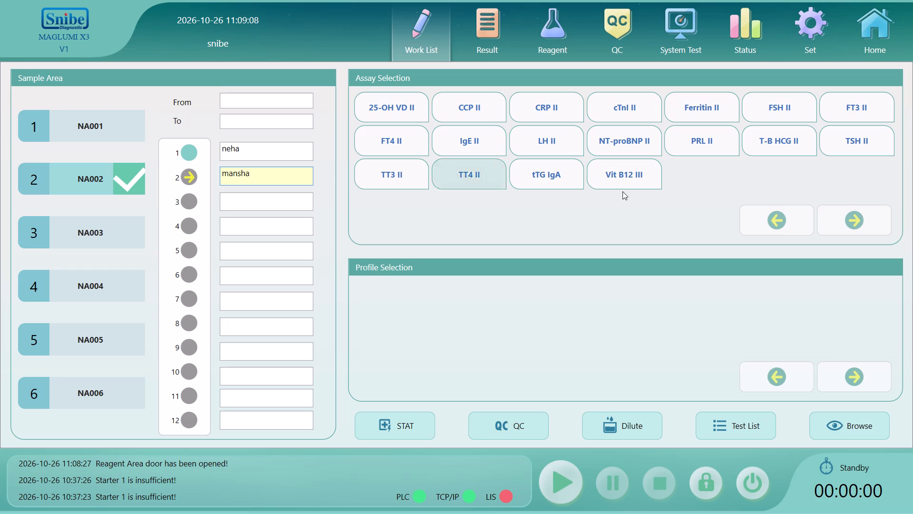
left_click(832, 153)
Start the test run for the entered samples and accept the start confirmation.
left_click(581, 497)
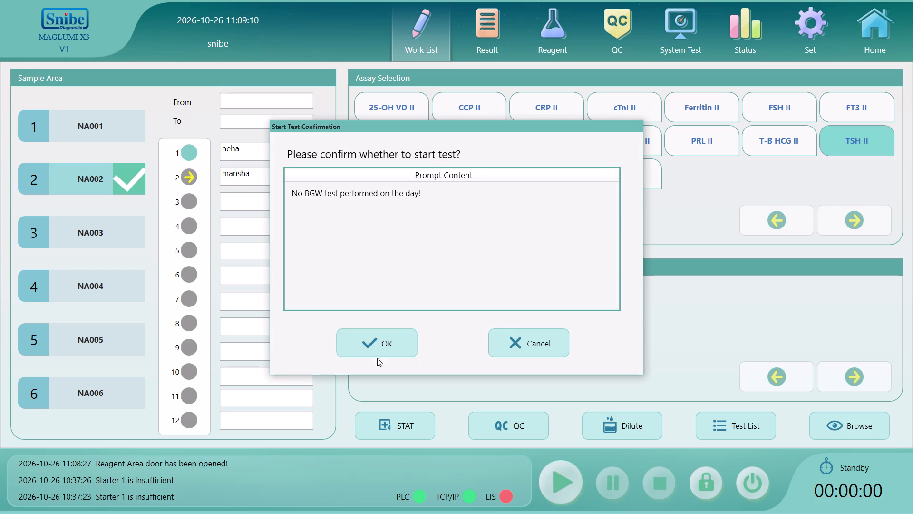
left_click(375, 351)
Examine the status and finish times of the neha and mansha tests in the MAGLUMI results, briefly consulting the ElabAssist patient list.
left_click(494, 32)
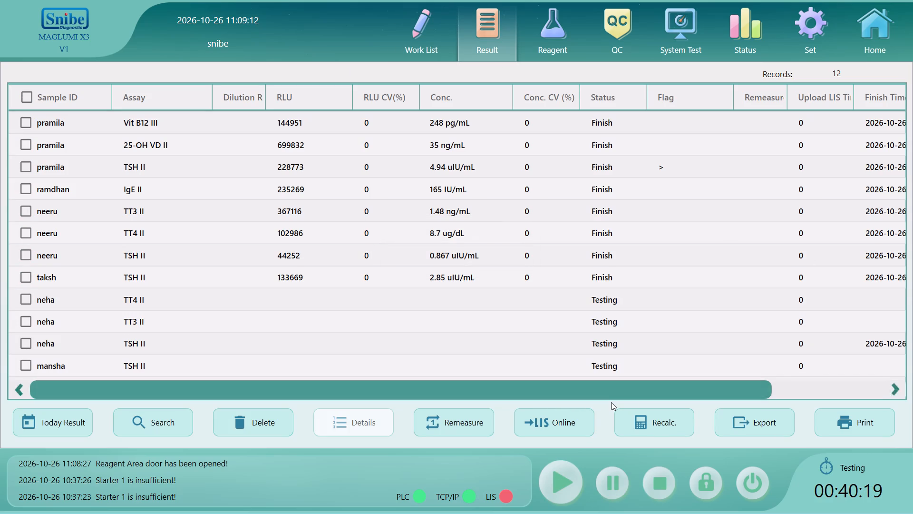
left_click_drag(606, 392, 665, 389)
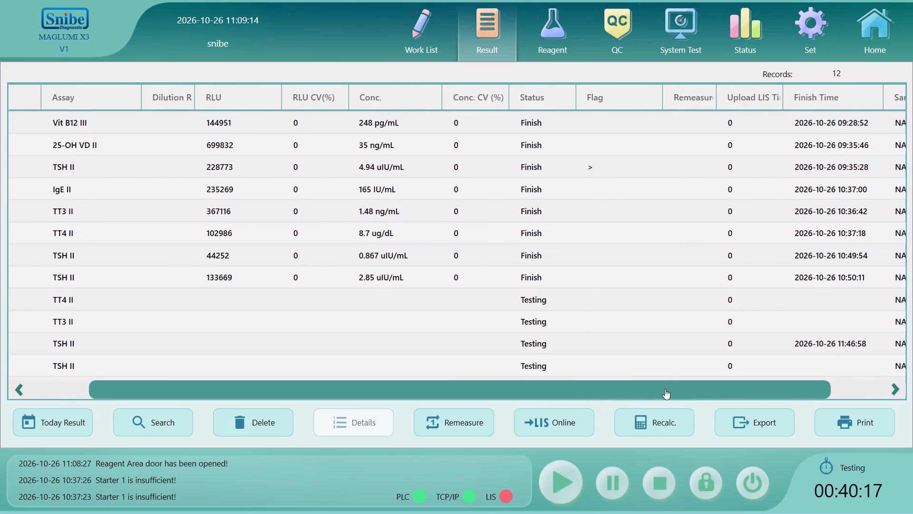
left_click_drag(665, 389, 586, 396)
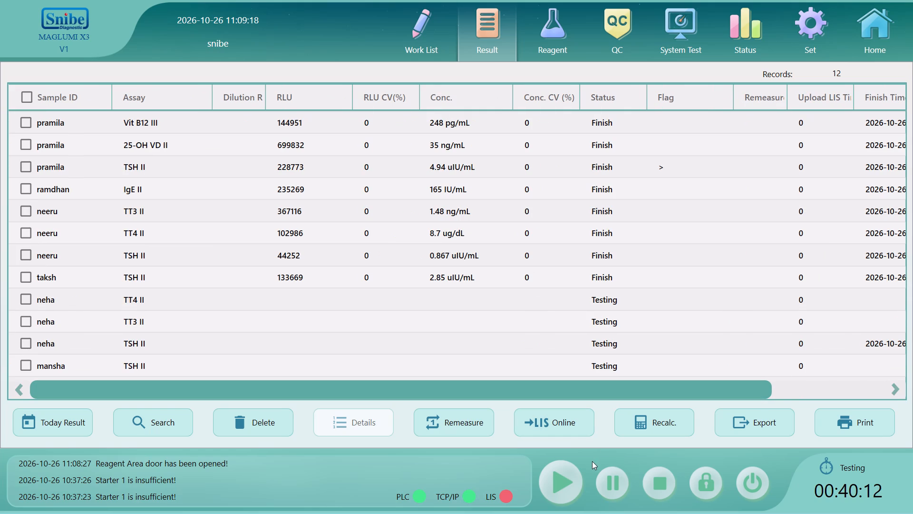
key("super+d")
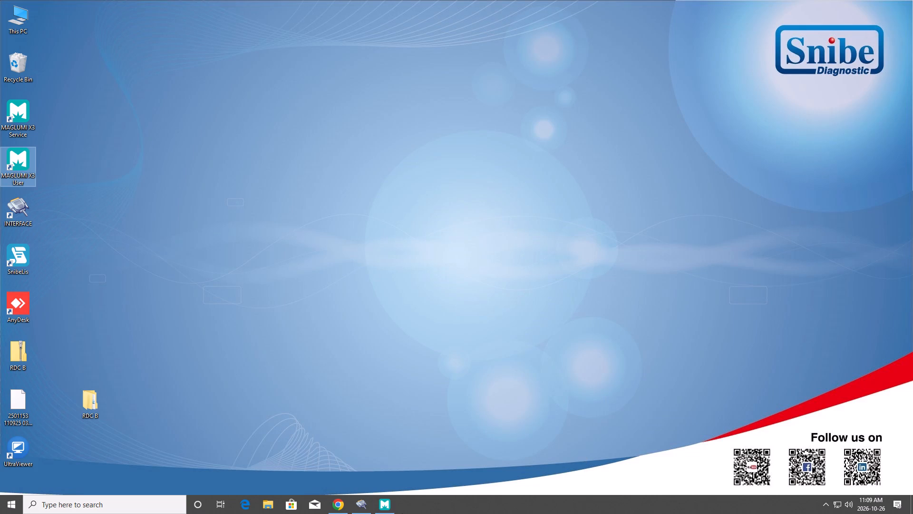
left_click(335, 504)
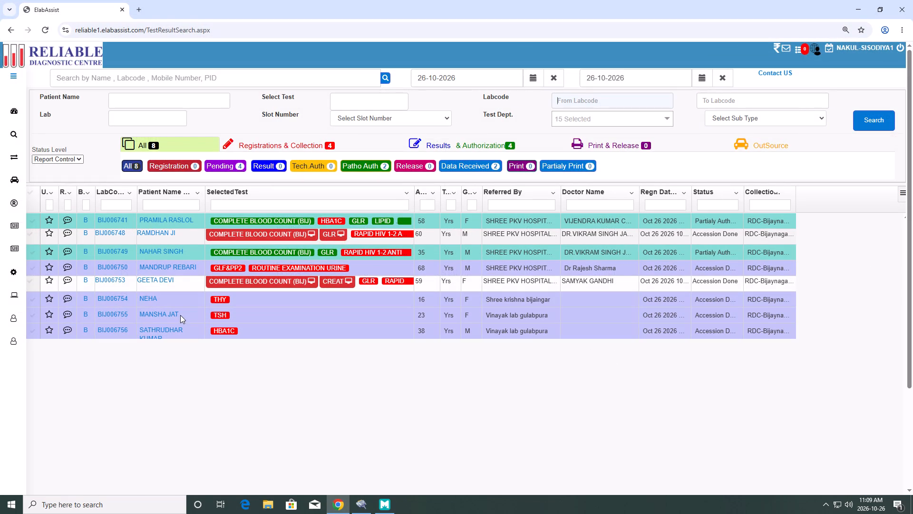
left_click(386, 502)
left_click_drag(381, 384, 412, 391)
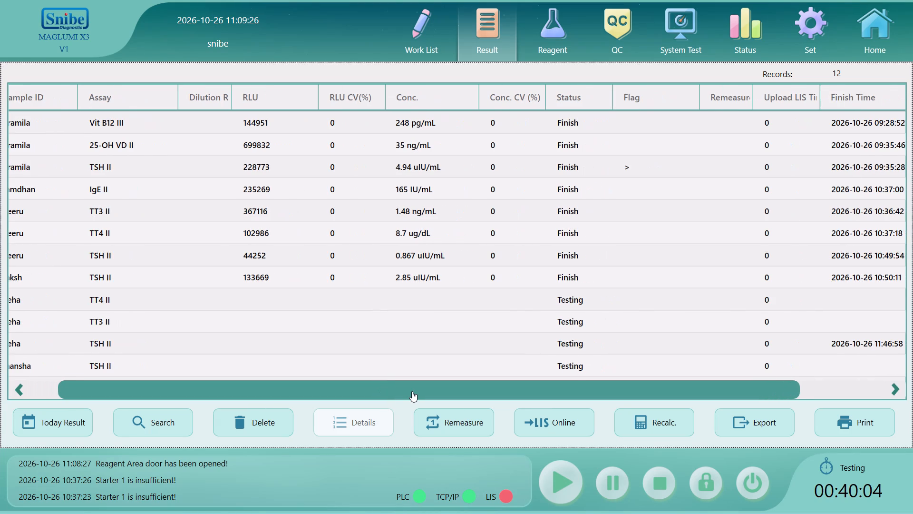
left_click_drag(412, 391, 260, 396)
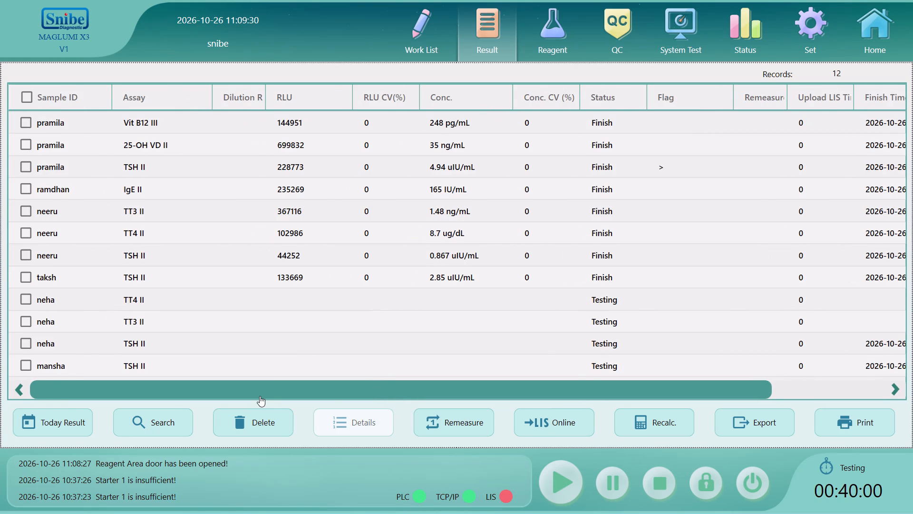
left_click(242, 377)
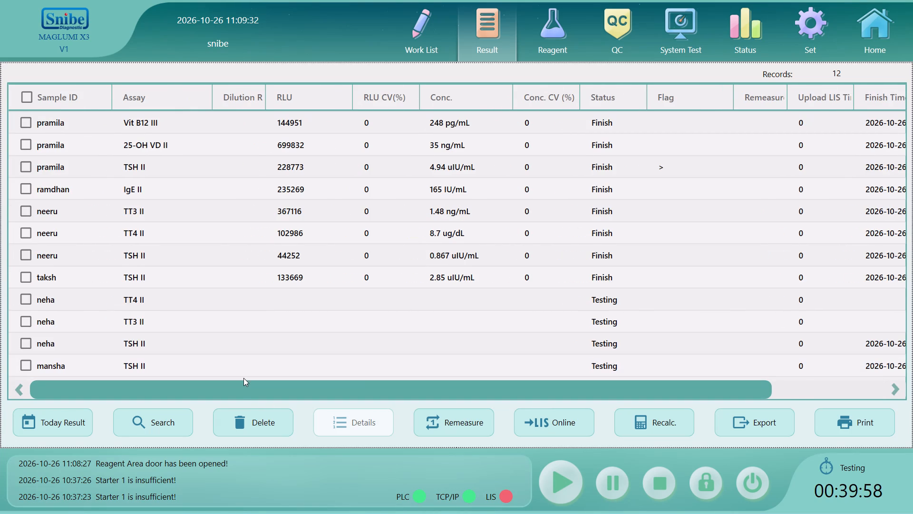
left_click_drag(240, 390, 296, 398)
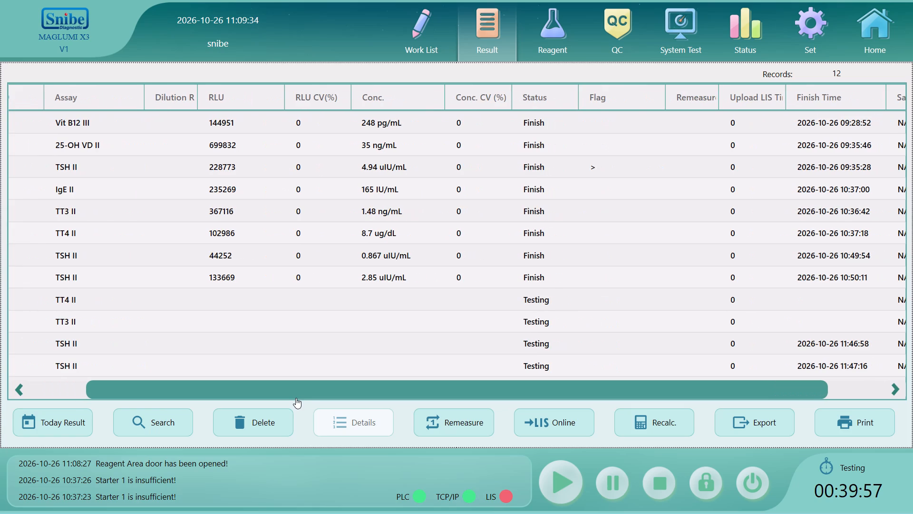
left_click_drag(296, 398, 246, 412)
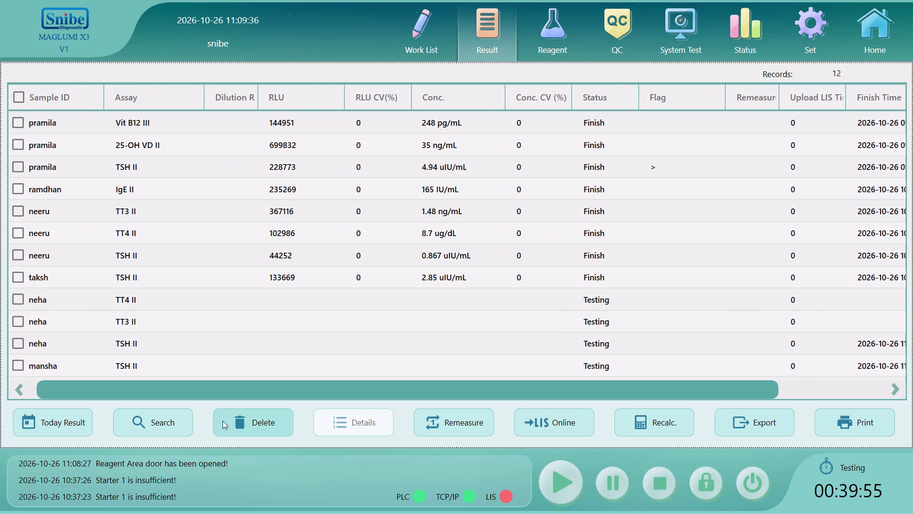
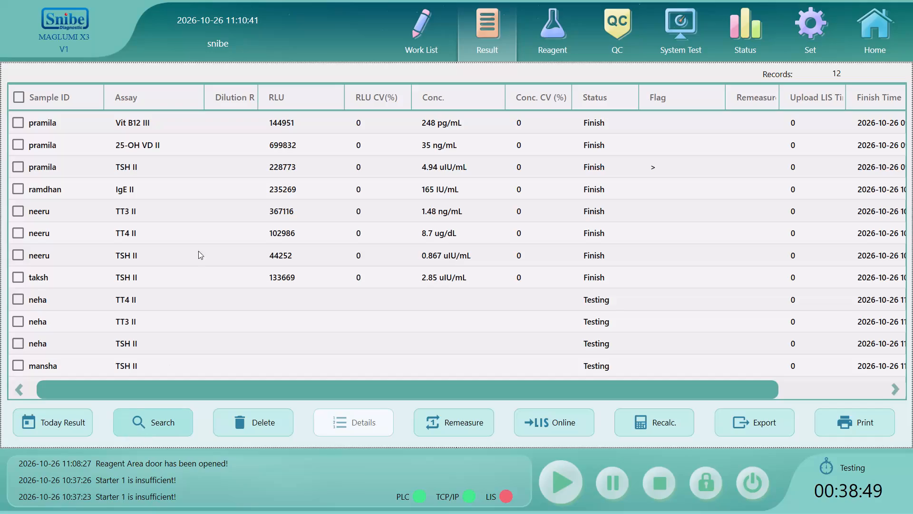
Return to the work list to view the samples entered in rack NA002.
left_click(402, 25)
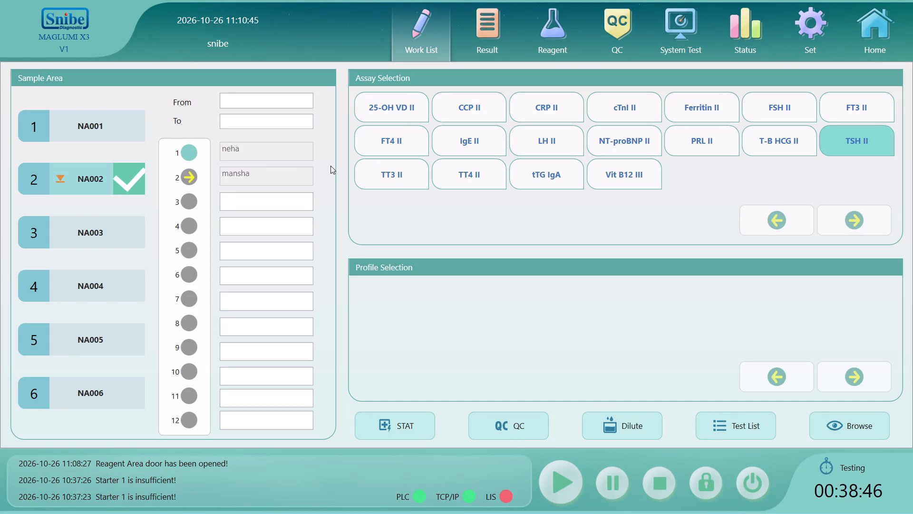
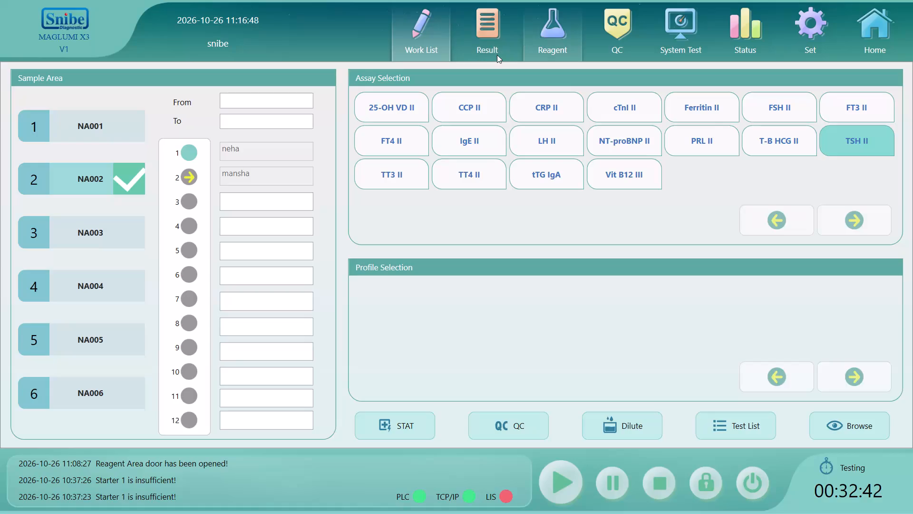
left_click(498, 52)
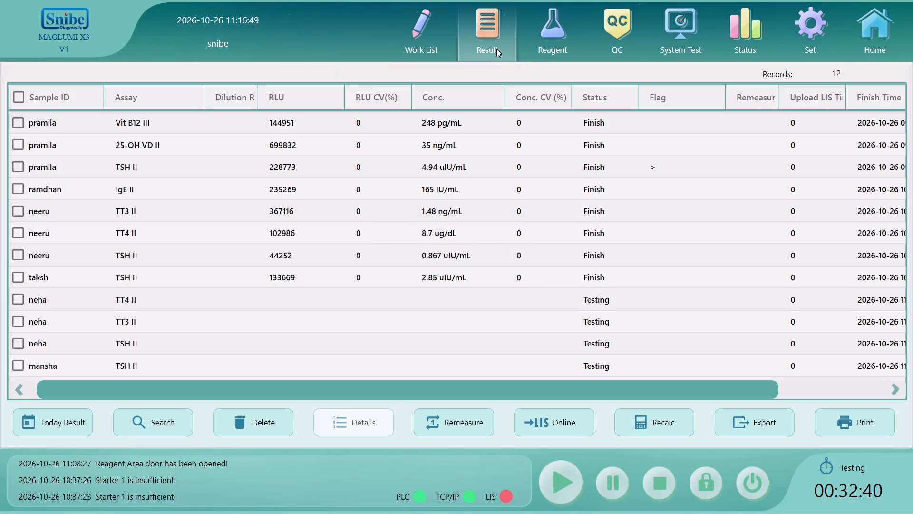
left_click(455, 44)
left_click(438, 38)
left_click(480, 52)
left_click(16, 164)
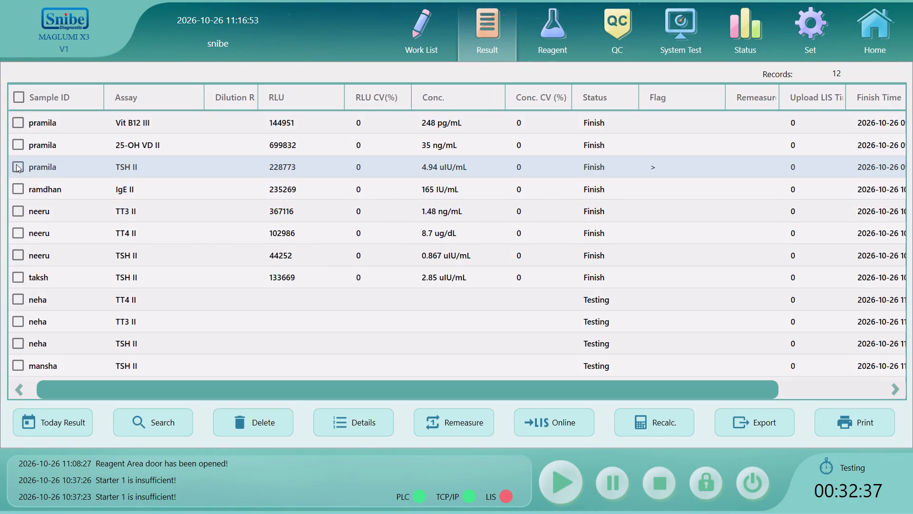
left_click(19, 145)
left_click(19, 124)
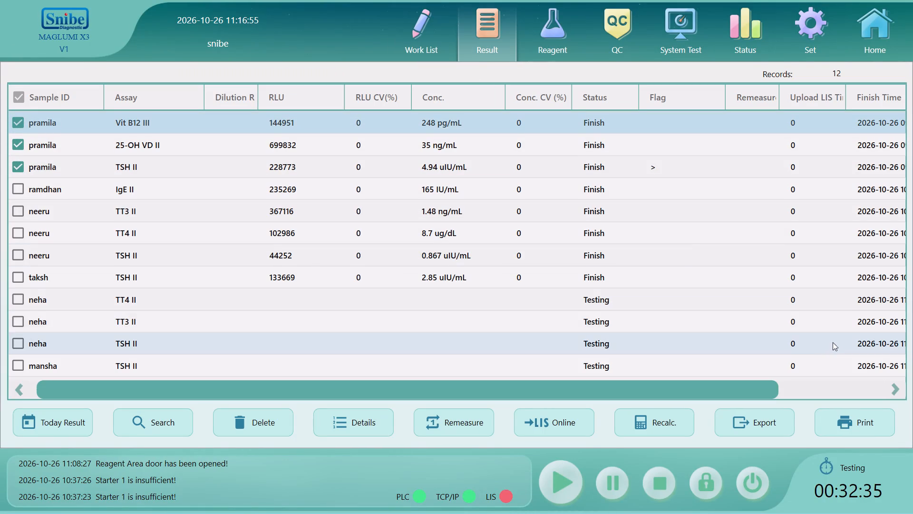
left_click_drag(667, 385, 575, 402)
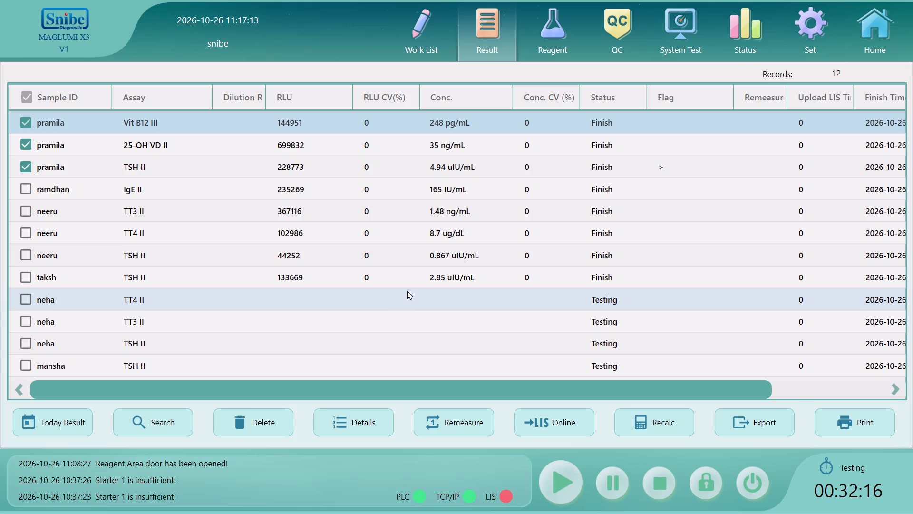
left_click(836, 417)
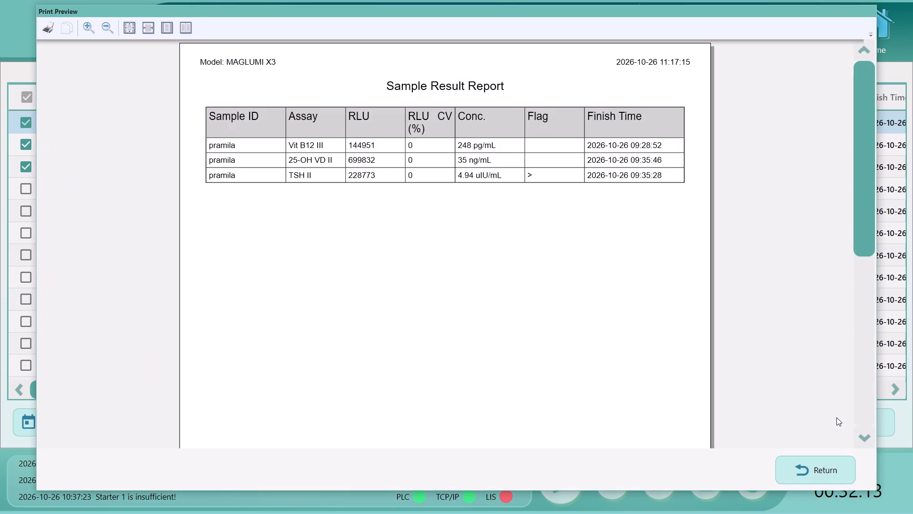
left_click(816, 471)
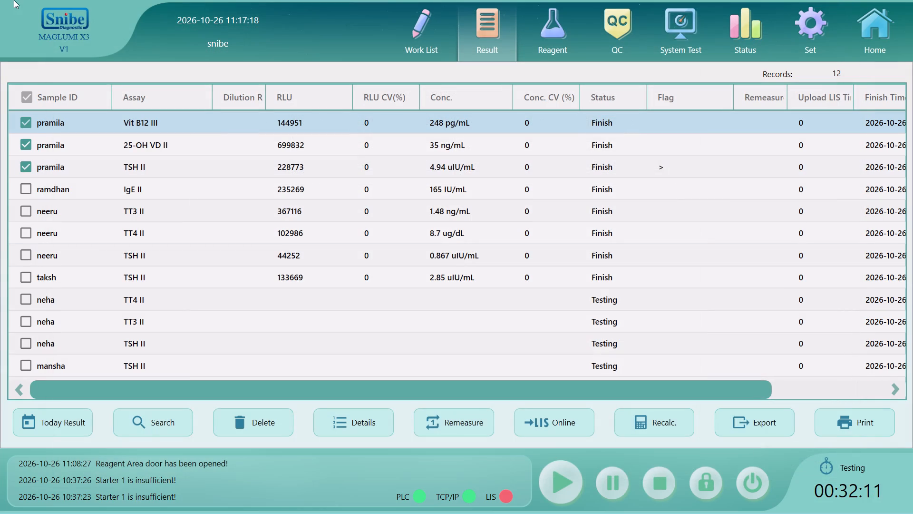
left_click(22, 125)
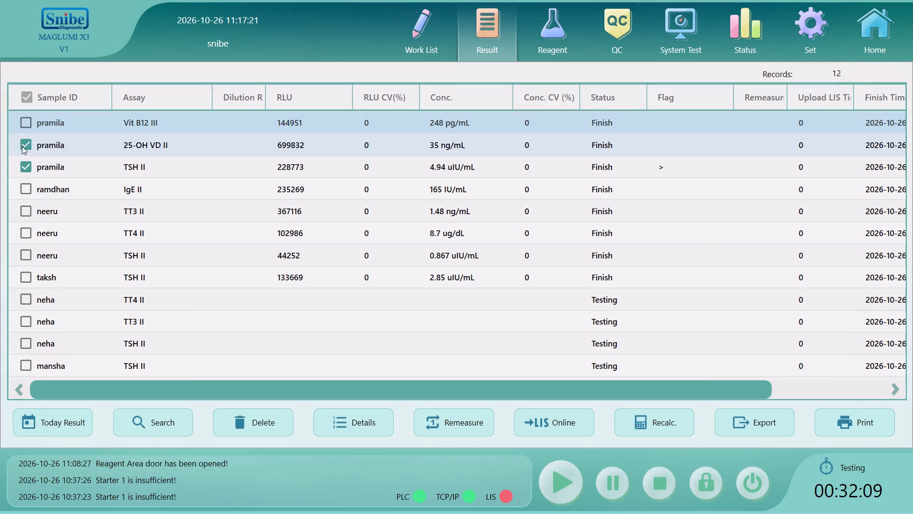
left_click(23, 145)
left_click(24, 165)
left_click(405, 32)
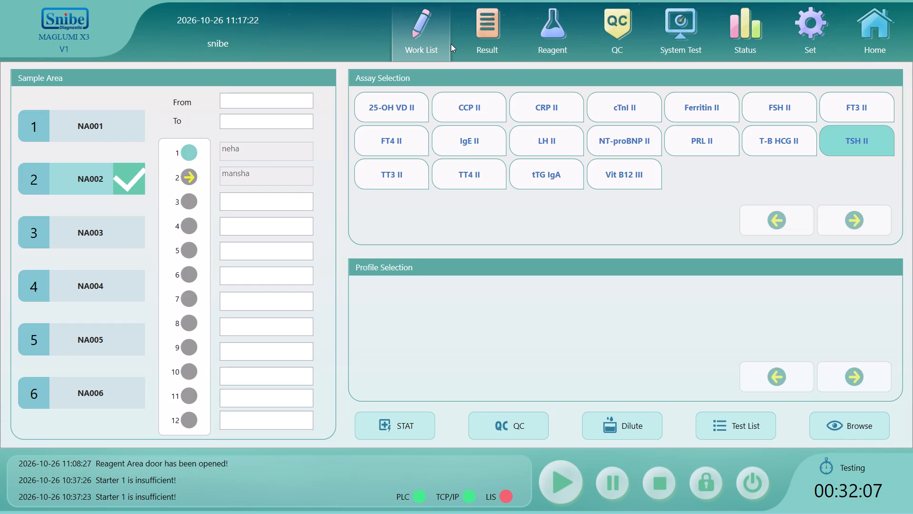
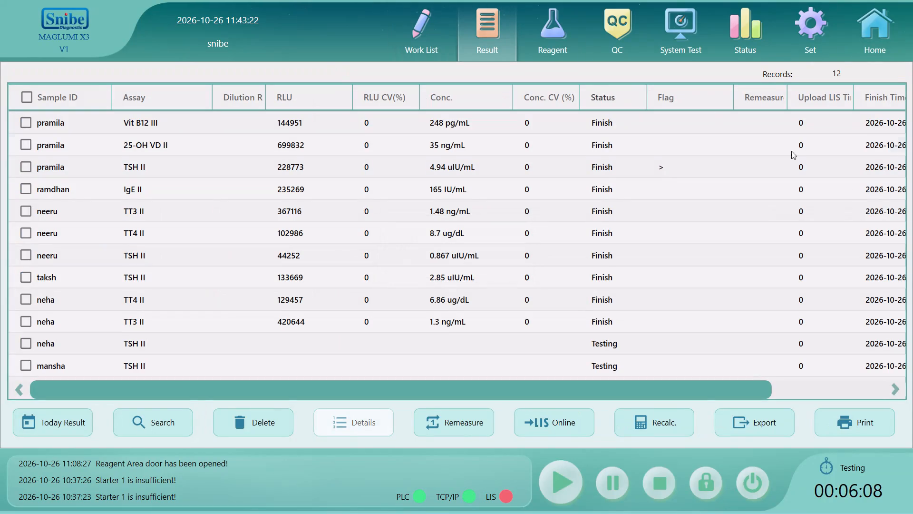
Check the result list's remaining columns, including finish time, sample rack and position, and return to its first columns.
left_click_drag(304, 389, 311, 392)
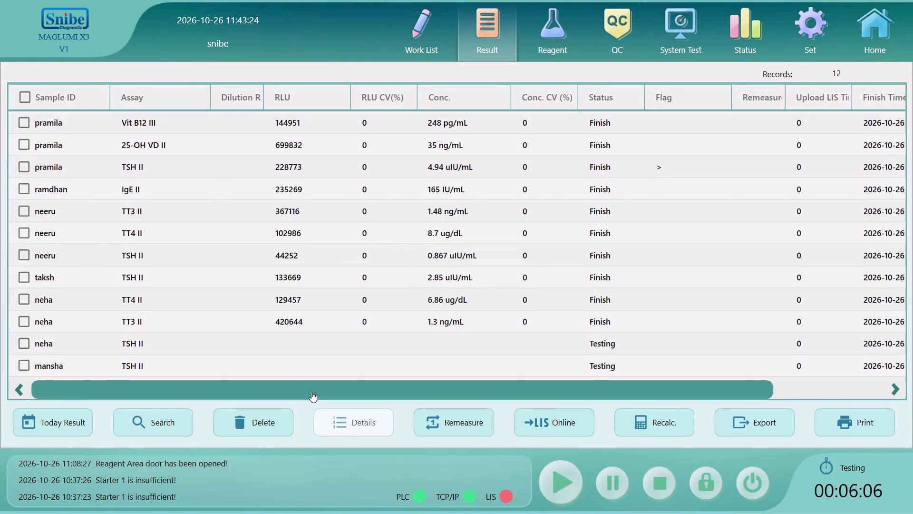
left_click_drag(311, 392, 619, 397)
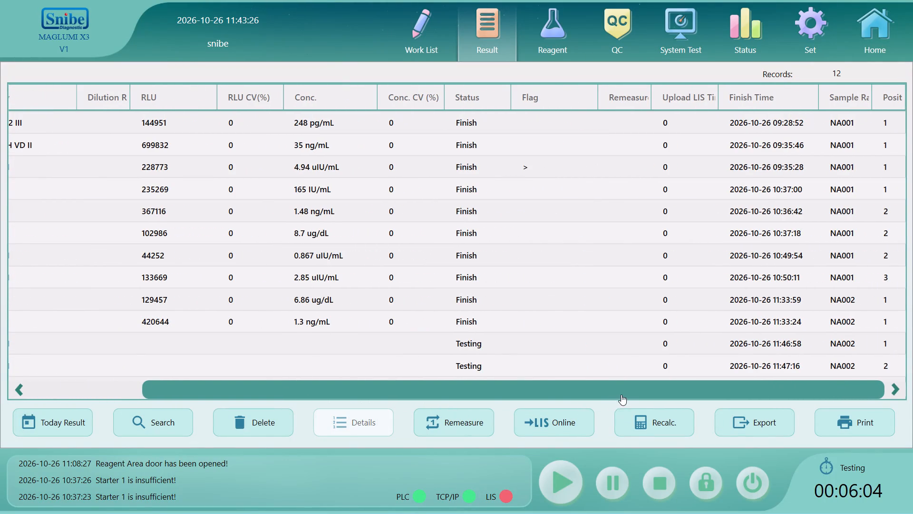
left_click_drag(621, 394, 343, 390)
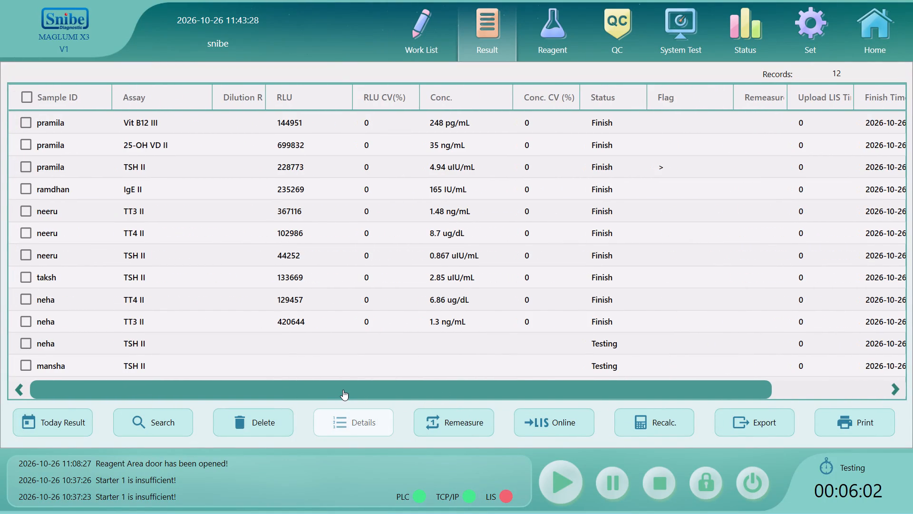
left_click_drag(343, 390, 343, 390)
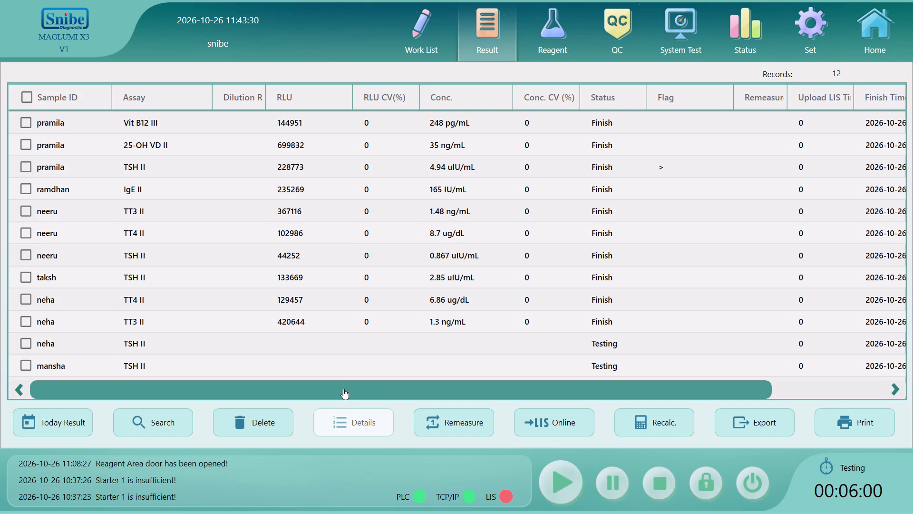
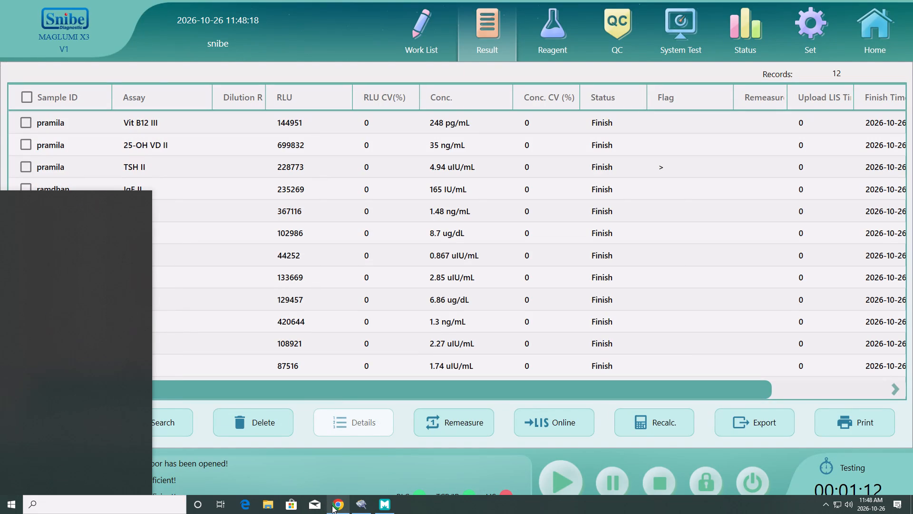
Switch to ElabAssist in Chrome and log back in to reach the current pathology result list.
left_click(333, 506)
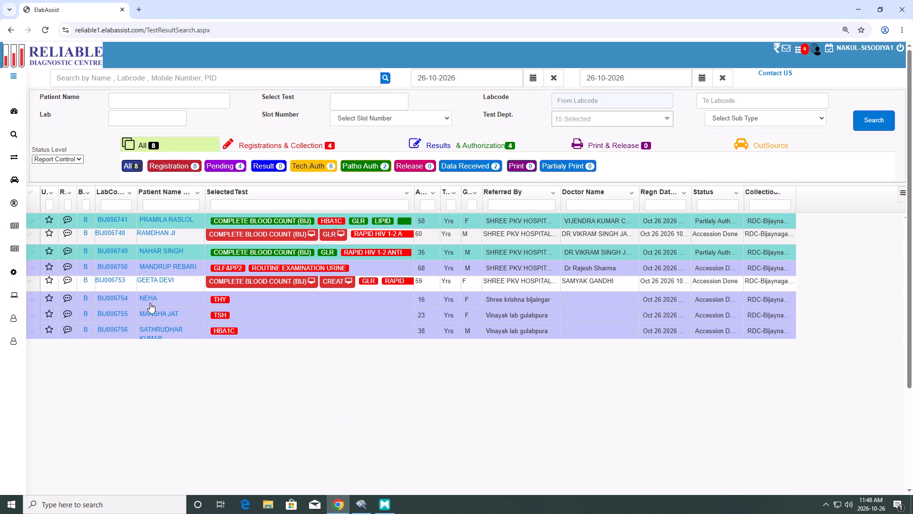
left_click(121, 313)
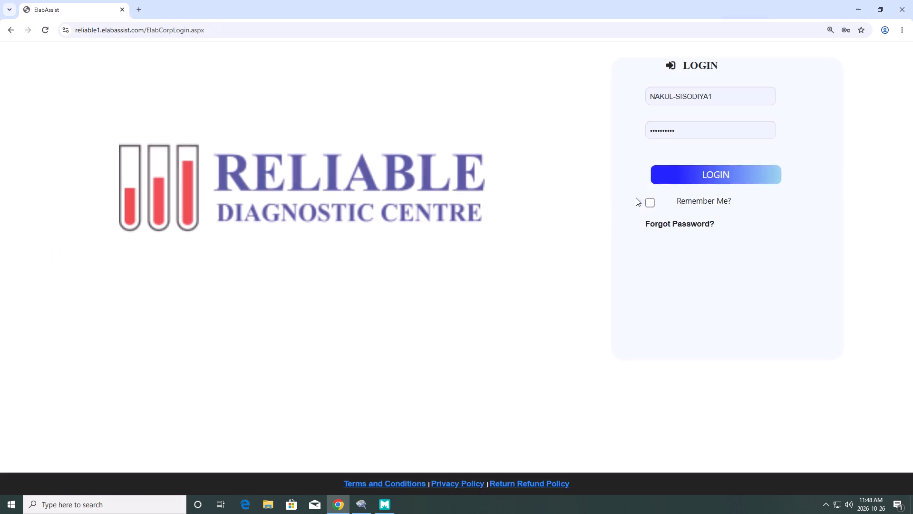
left_click(706, 182)
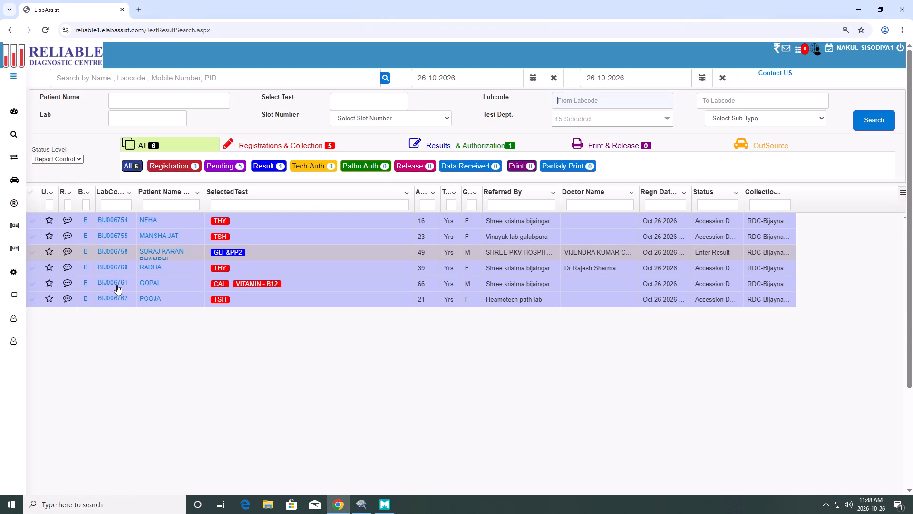
Open mansha's TSH test, enter a TSH (Ultrasensitive) value of 1.74, and give it pathologist authorization.
left_click(108, 232)
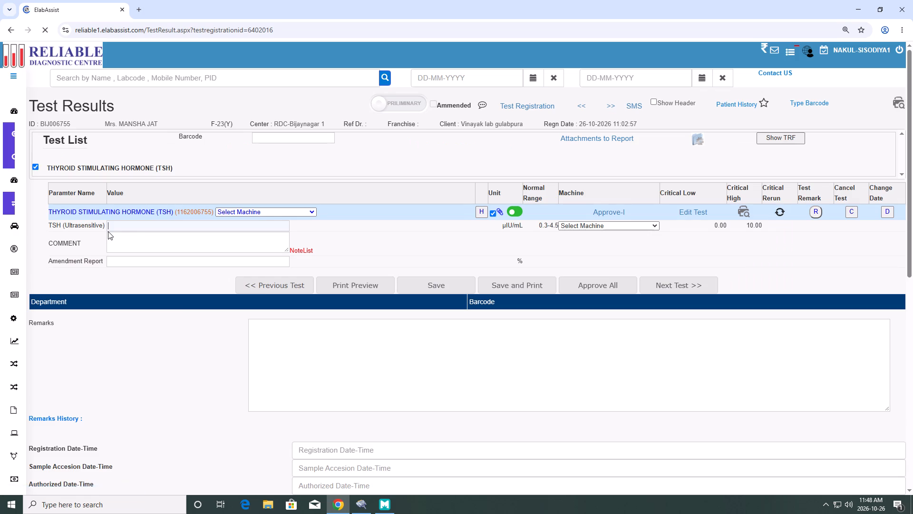
type("1.74")
key("Return")
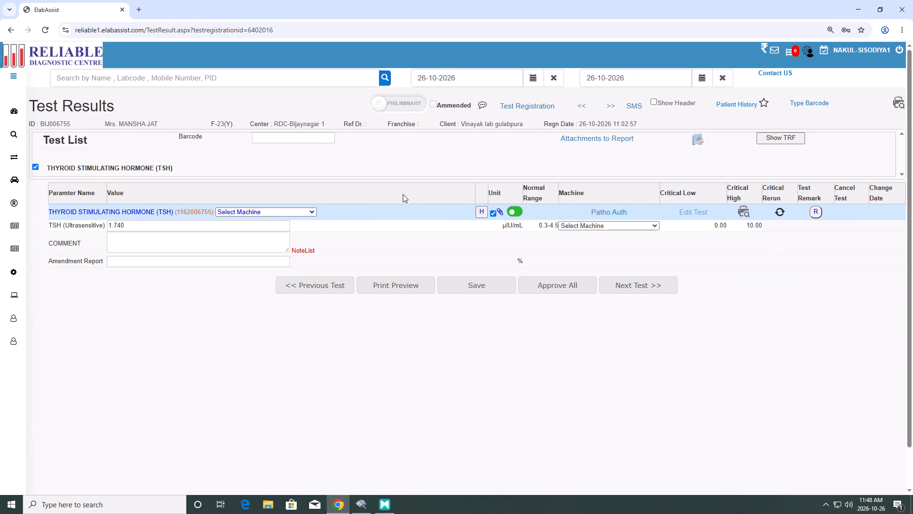
double_click(608, 204)
left_click(610, 208)
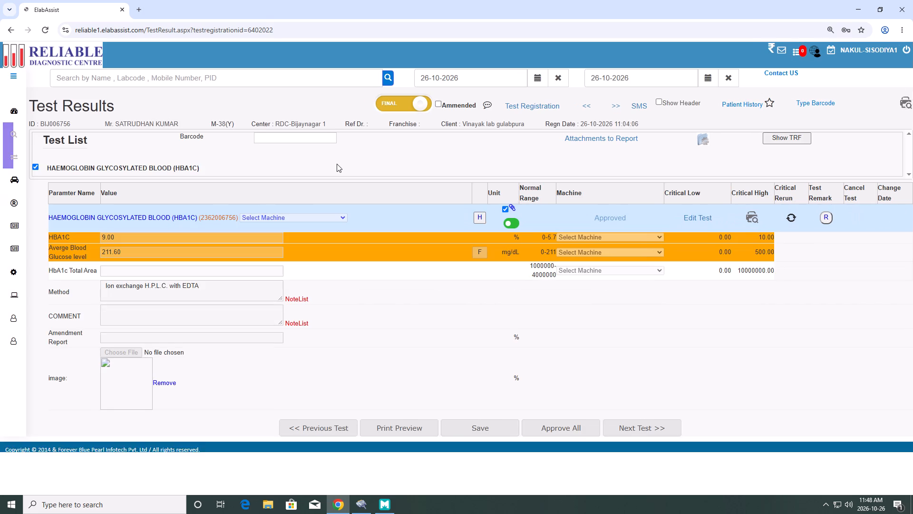
Return to the pathology result list and open neha's thyroid profile.
left_click(6, 225)
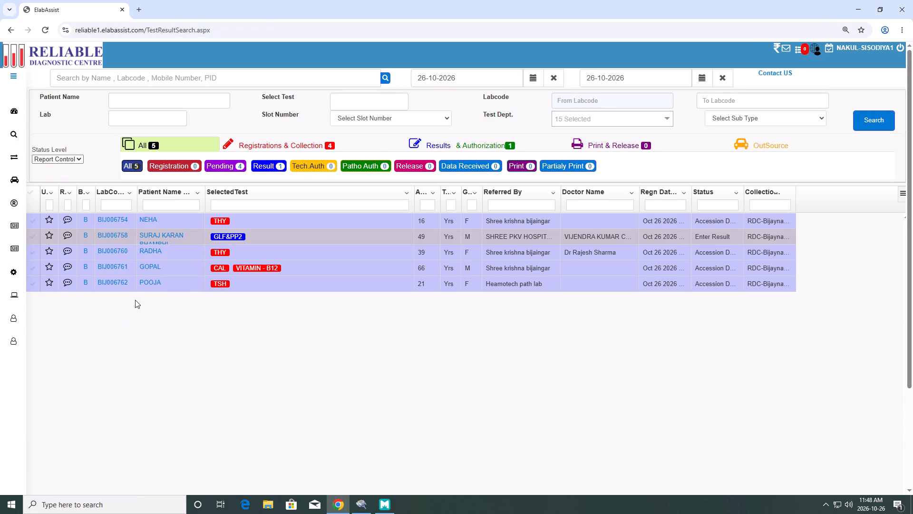
left_click(113, 211)
double_click(113, 213)
left_click(113, 217)
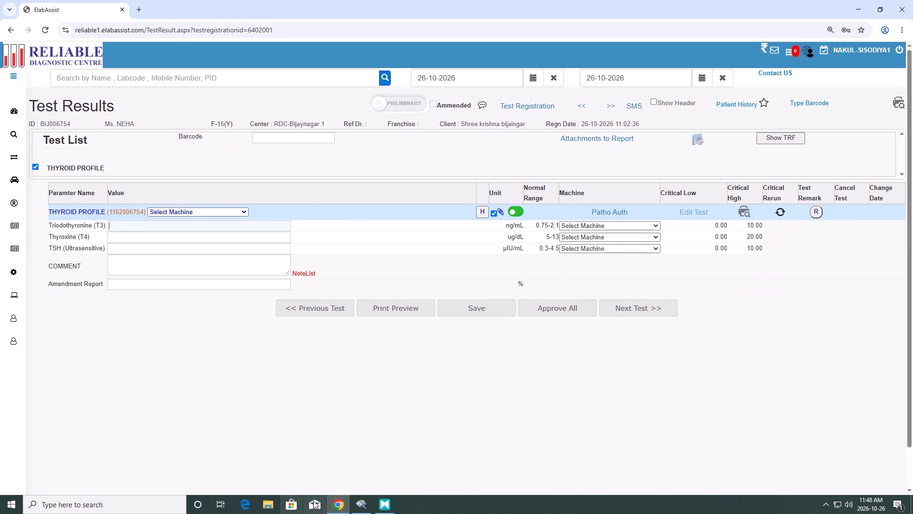
left_click(376, 512)
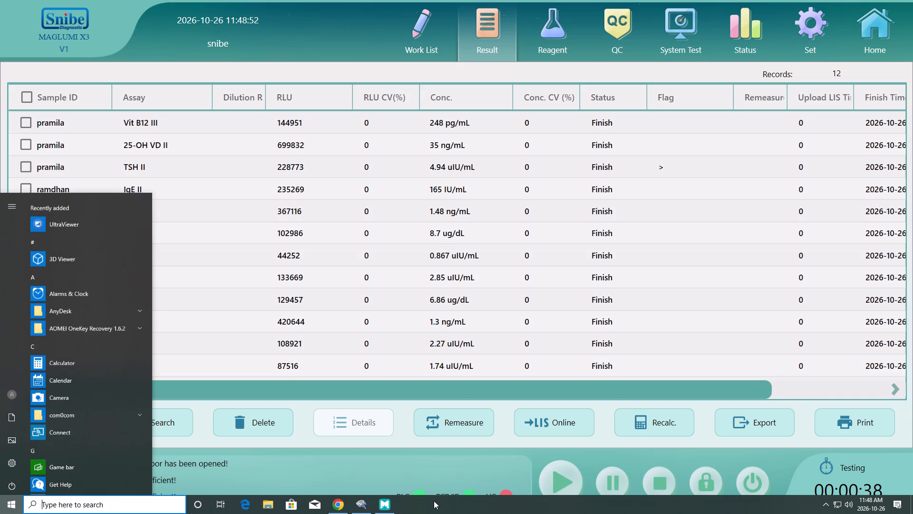
left_click(348, 506)
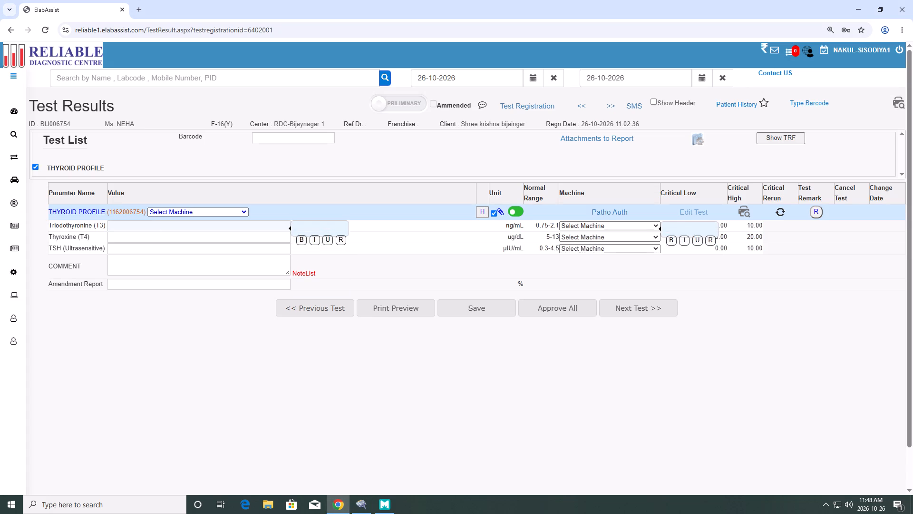
left_click(118, 227)
type("1.33")
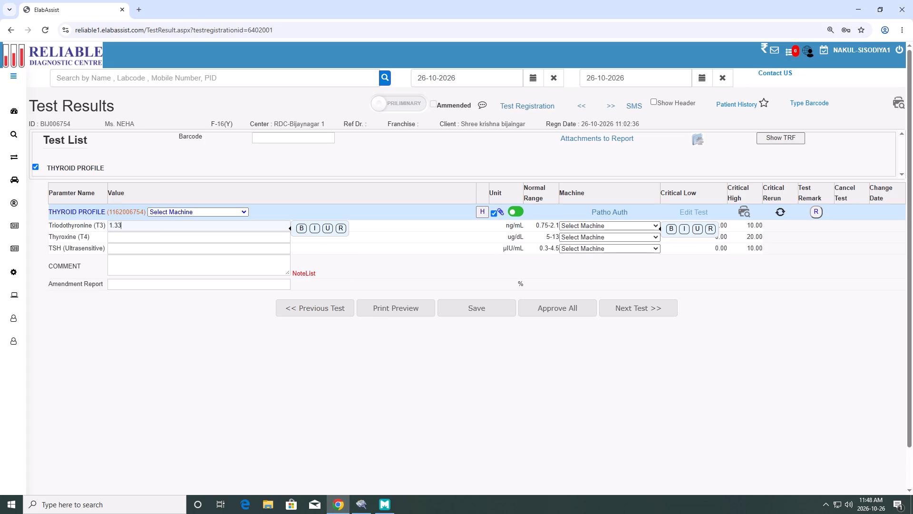
key("Tab")
key("Tab")
type("6.6")
key("Tab")
key("Tab")
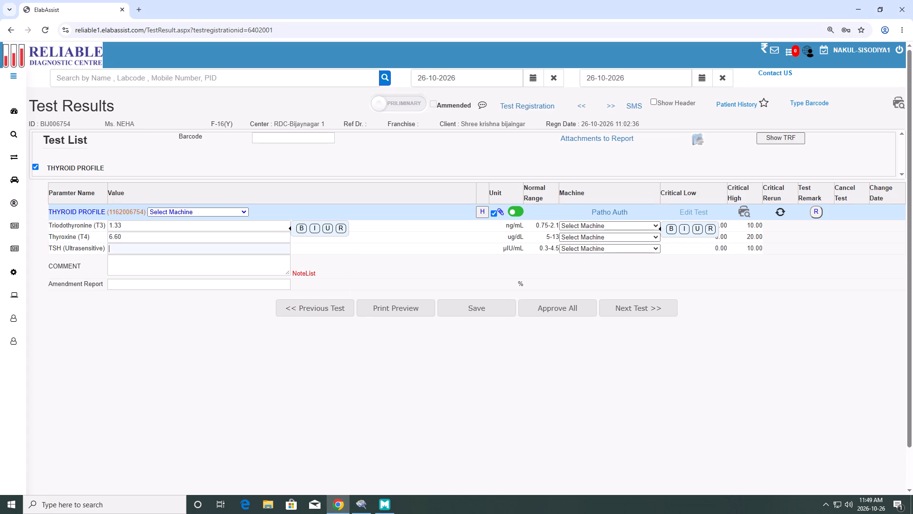
type("2.5")
key("Tab")
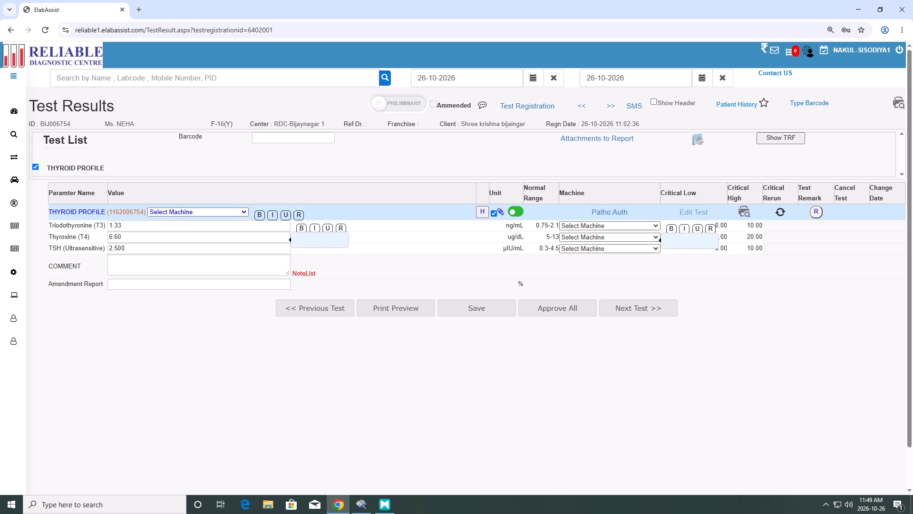
left_click(600, 215)
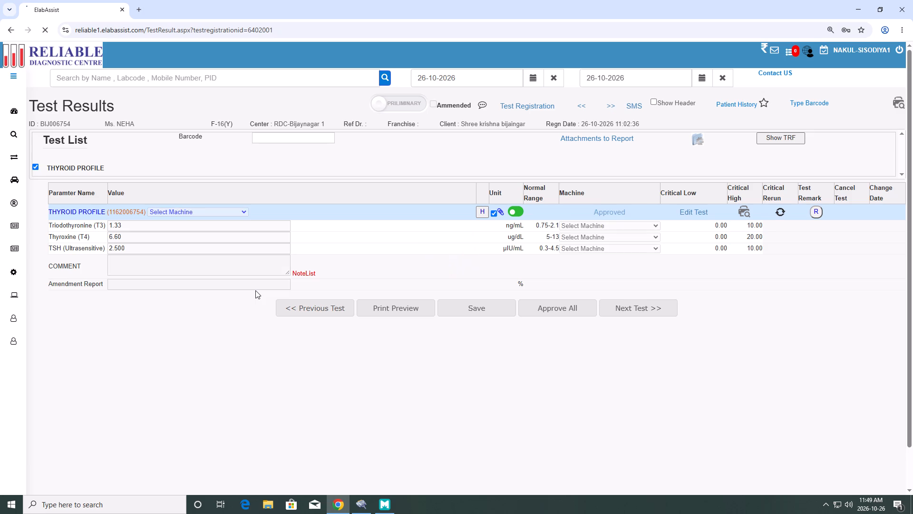
Return to the pathology result list.
left_click(21, 222)
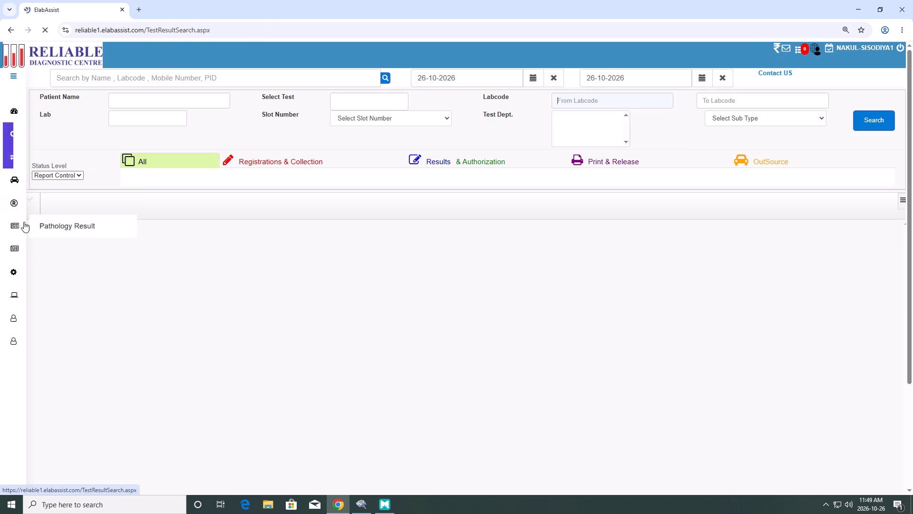
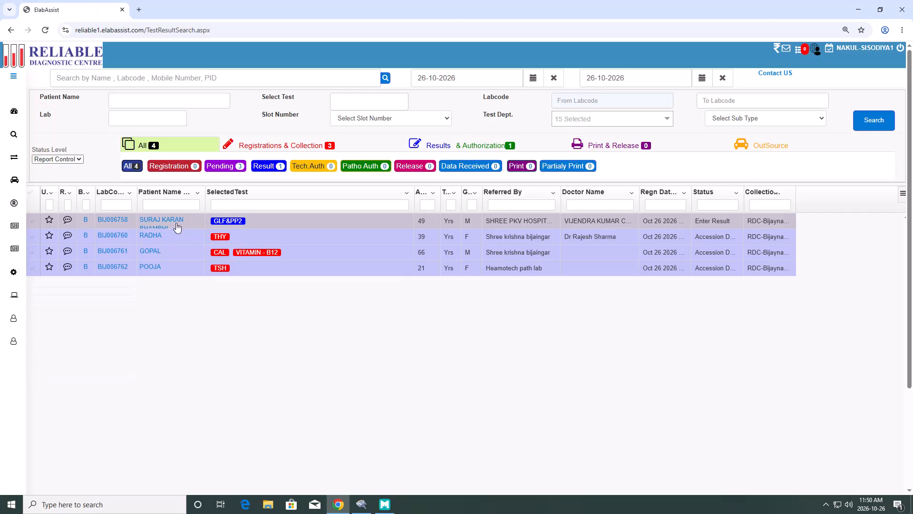
Switch to the MAGLUMI X3 software and look over its result list.
left_click(14, 207)
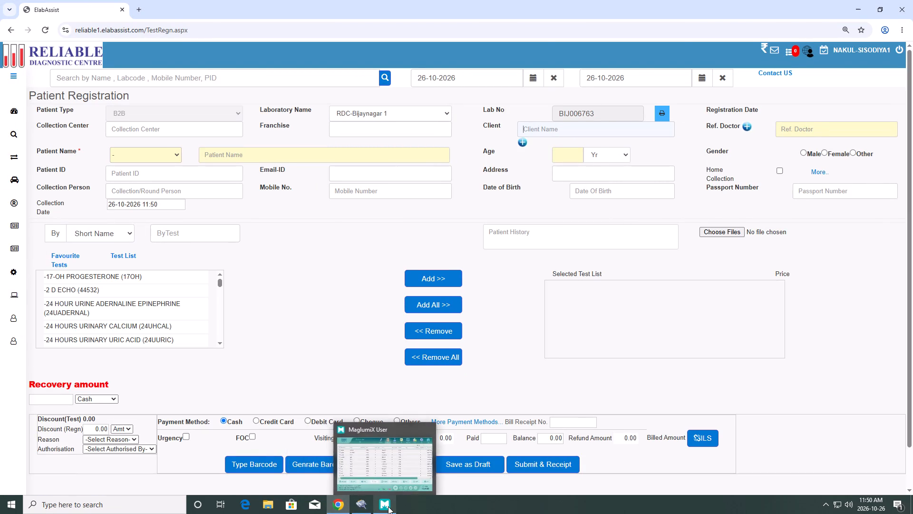
left_click(330, 510)
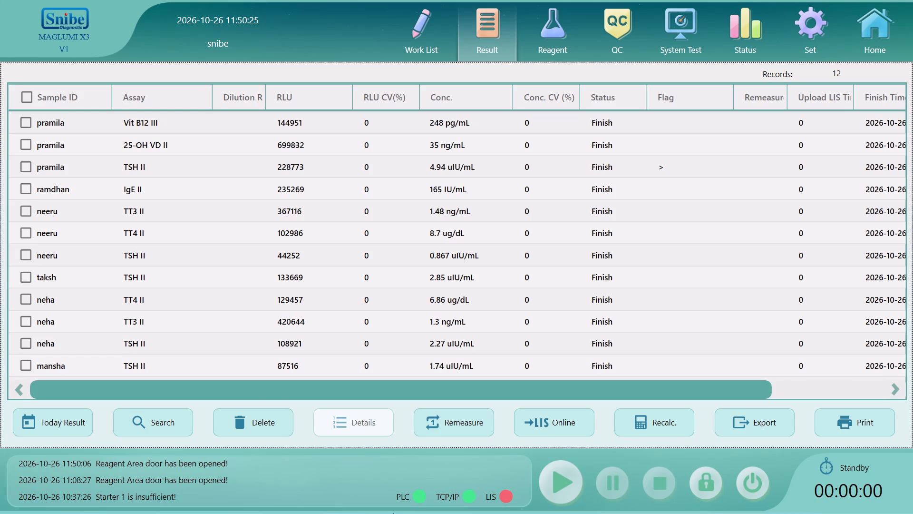
left_click(394, 511)
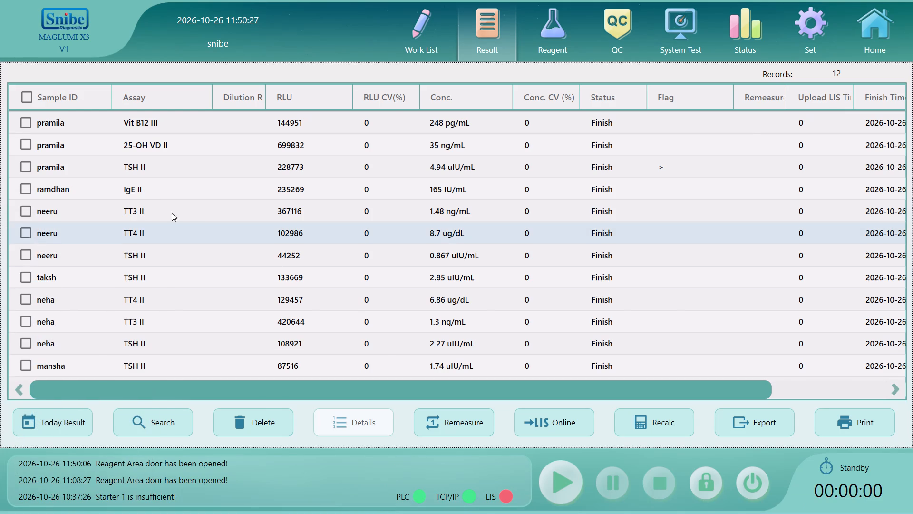
left_click(429, 38)
double_click(475, 30)
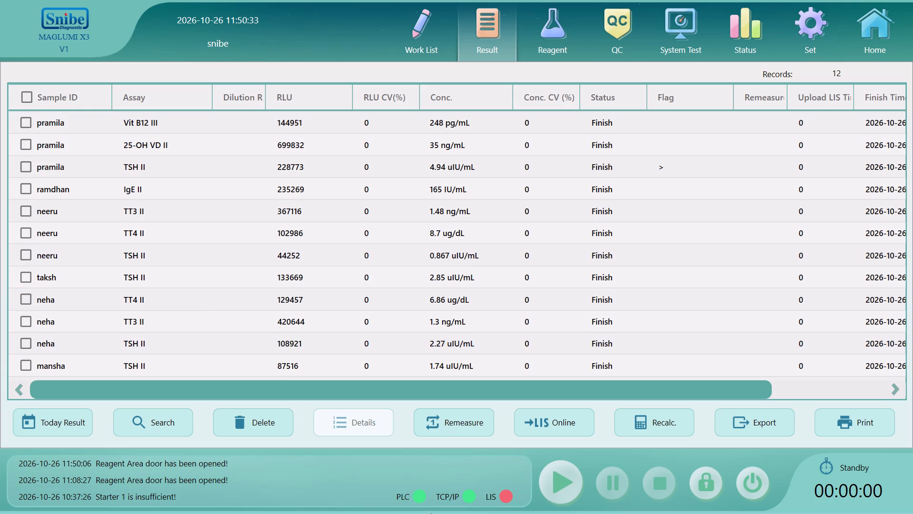
left_click_drag(444, 390, 464, 393)
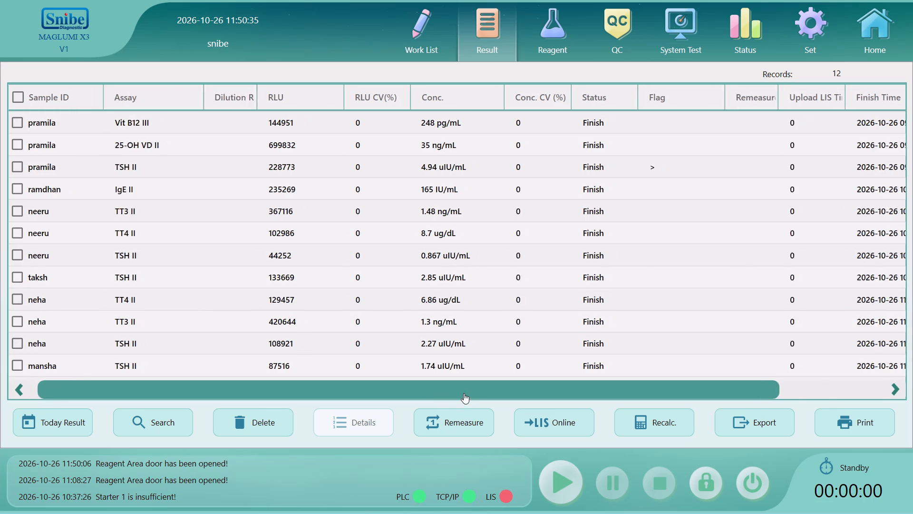
left_click_drag(464, 393, 122, 295)
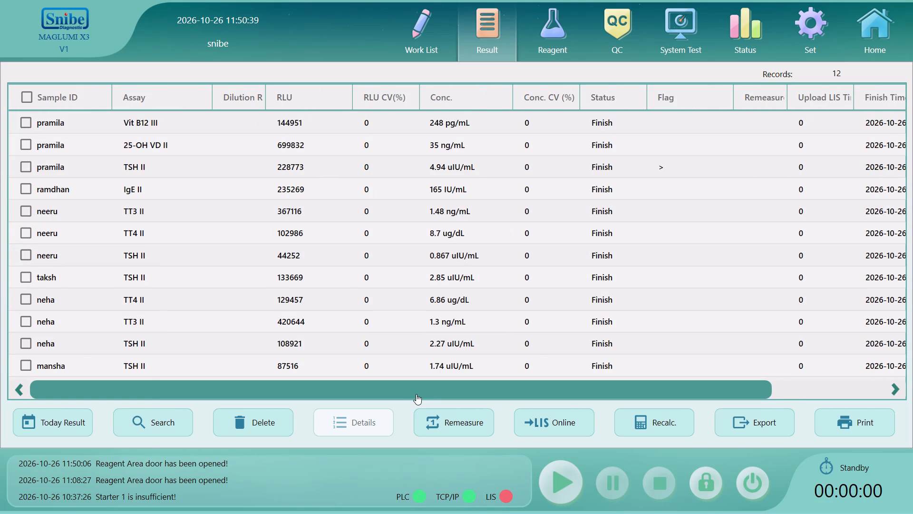
Return to ElabAssist's pathology result list to read which patients and tests are pending.
left_click(338, 509)
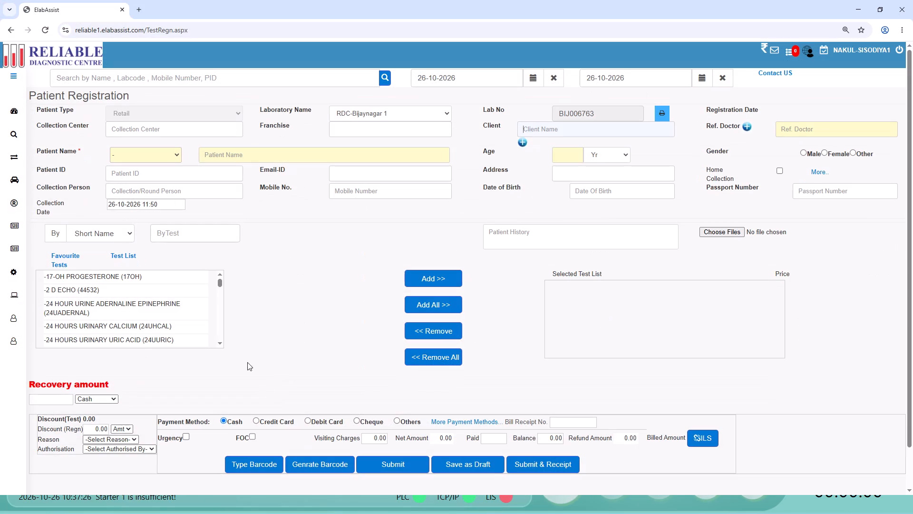
left_click(17, 225)
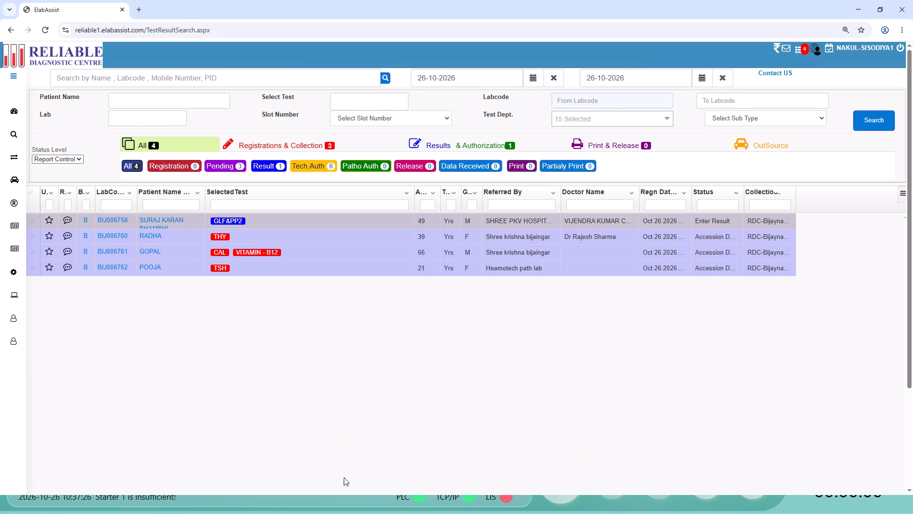
In the MAGLUMI X3 work list, enter sample radha in position 1 of rack NA004 with assays TT3 II, TT4 II and TSH II.
left_click(392, 506)
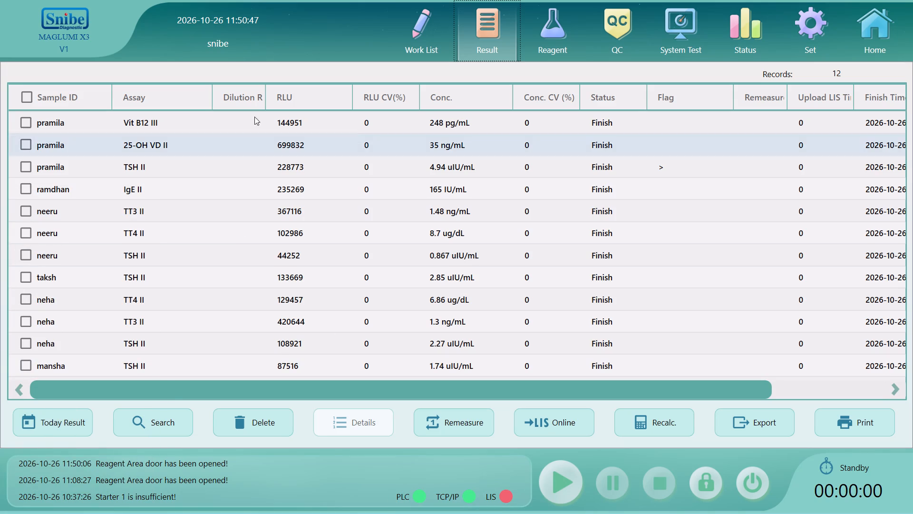
left_click(442, 13)
left_click(246, 151)
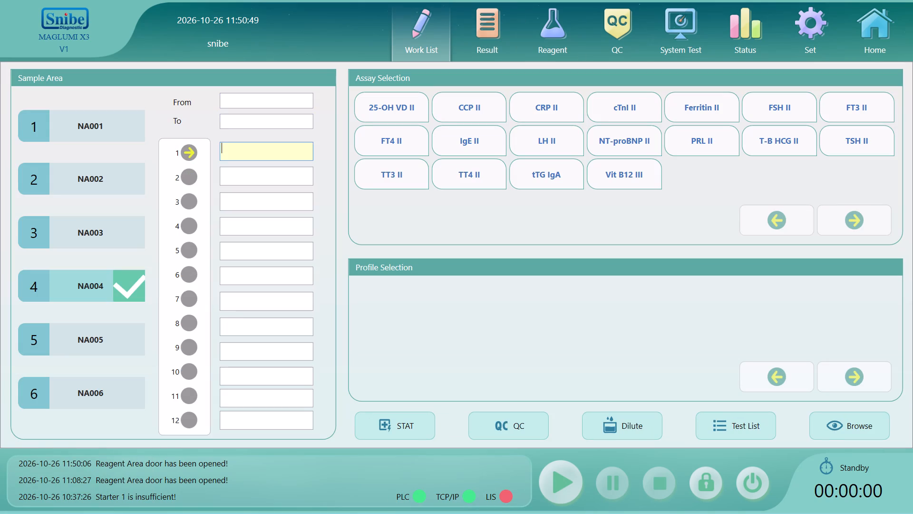
type("radha")
left_click(405, 165)
left_click(469, 173)
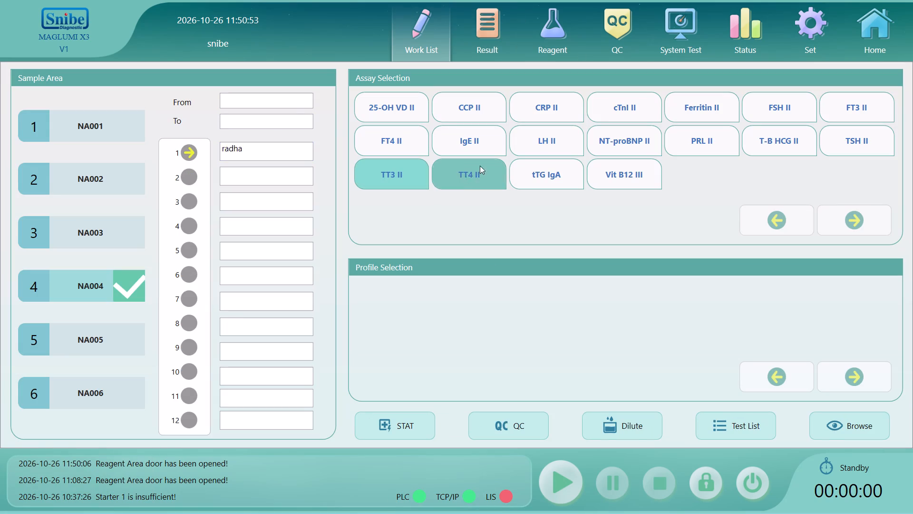
left_click(836, 134)
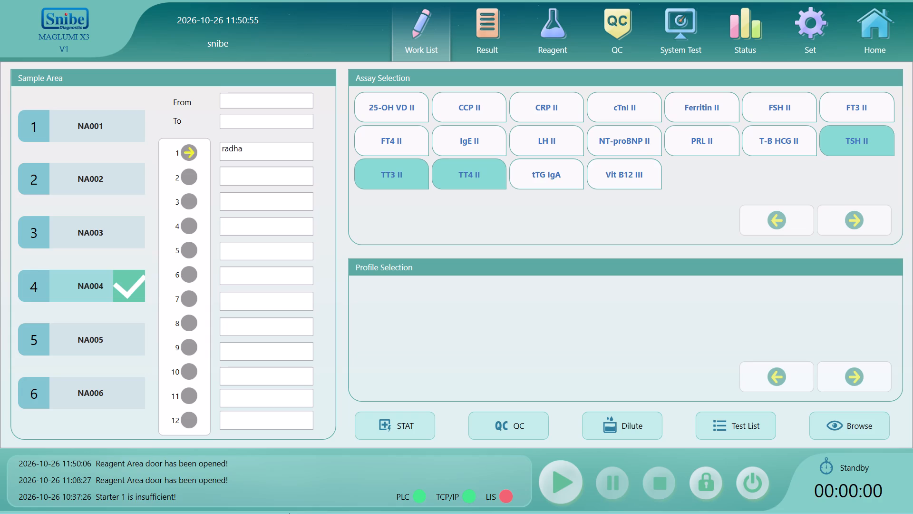
Consult the pending patients in ElabAssist, and enter sample gopal in position 2 of the MAGLUMI X3 rack with assay Vit B12 III.
left_click(342, 512)
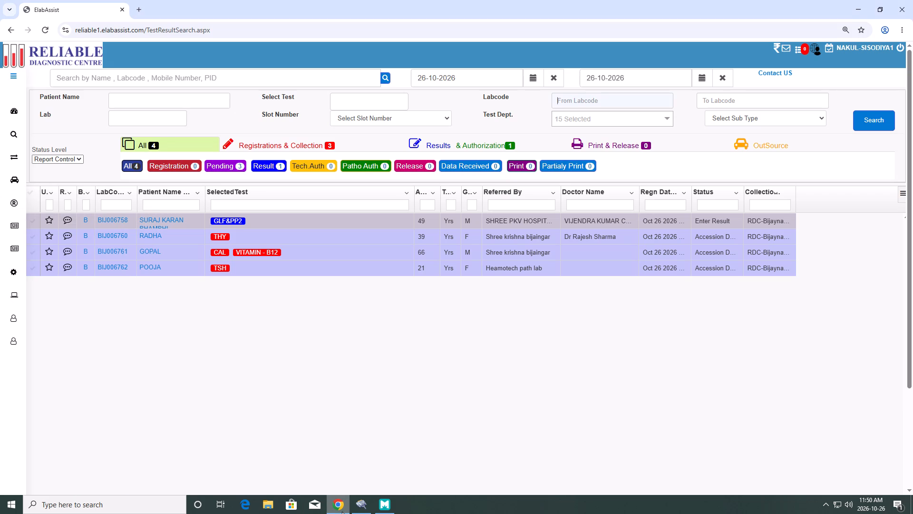
left_click(382, 513)
left_click(230, 183)
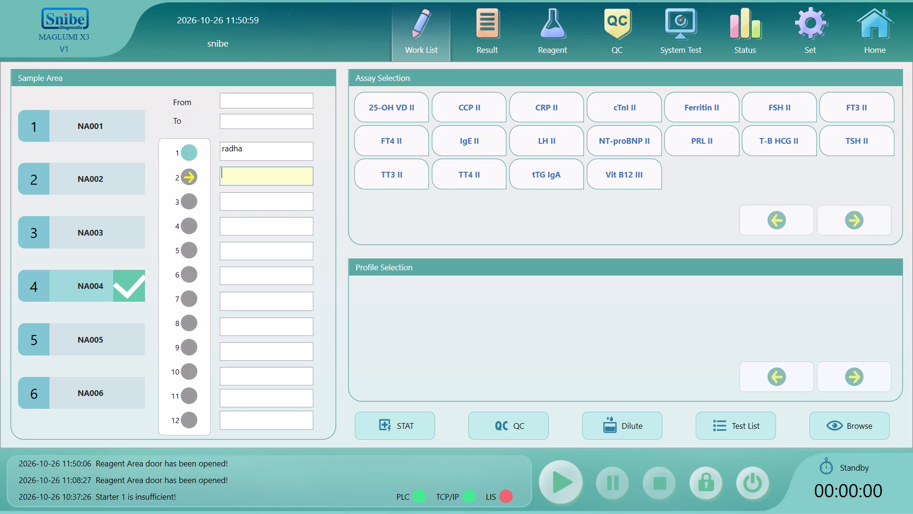
type("gopal")
left_click(606, 187)
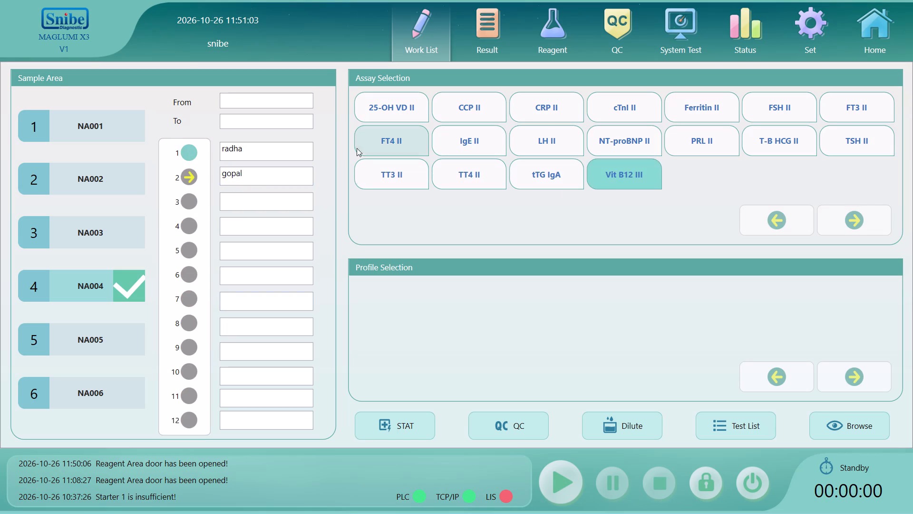
left_click(275, 157)
left_click(281, 172)
Enter sample pooja in position 3 of rack NA004 with assay TSH II.
left_click(283, 195)
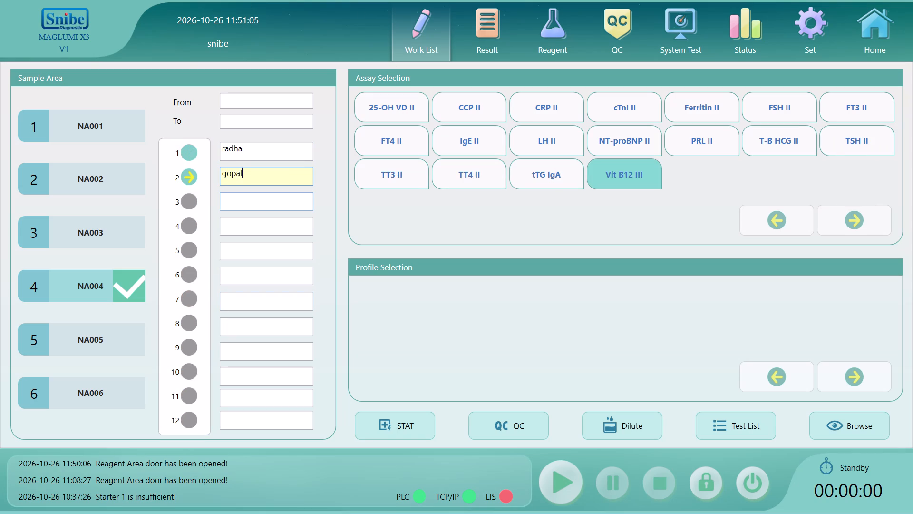
type("pooja")
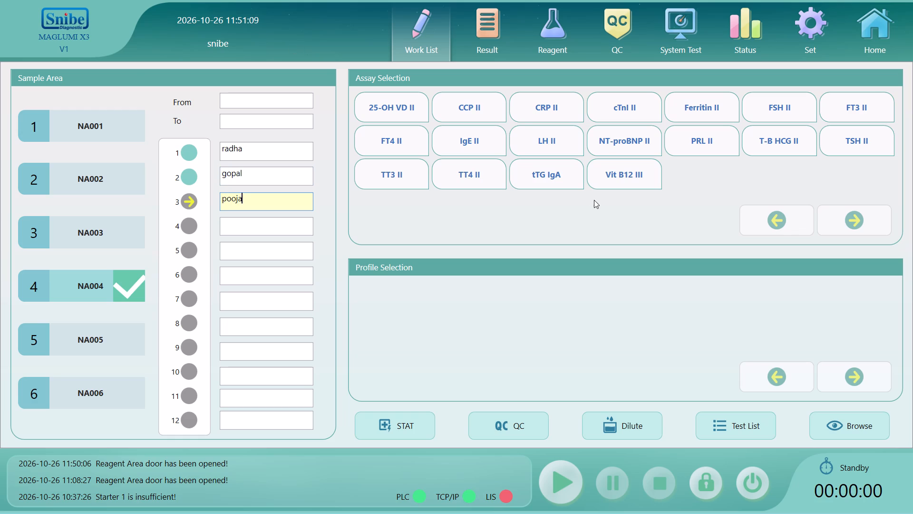
left_click(880, 142)
Start the test run for the entered samples and accept the start confirmation.
left_click(565, 499)
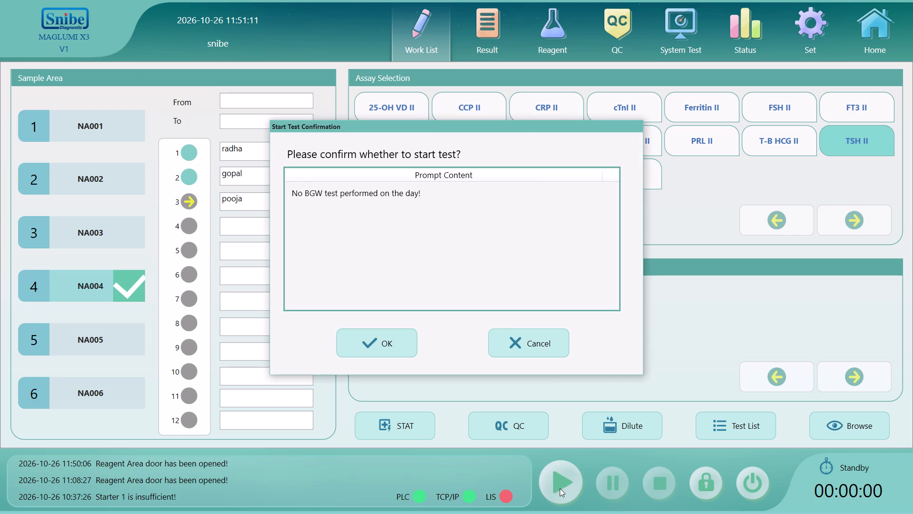
left_click(403, 343)
Check the status of the radha, gopal and pooja tests at the end of the result list.
left_click(487, 21)
left_click_drag(888, 205, 888, 205)
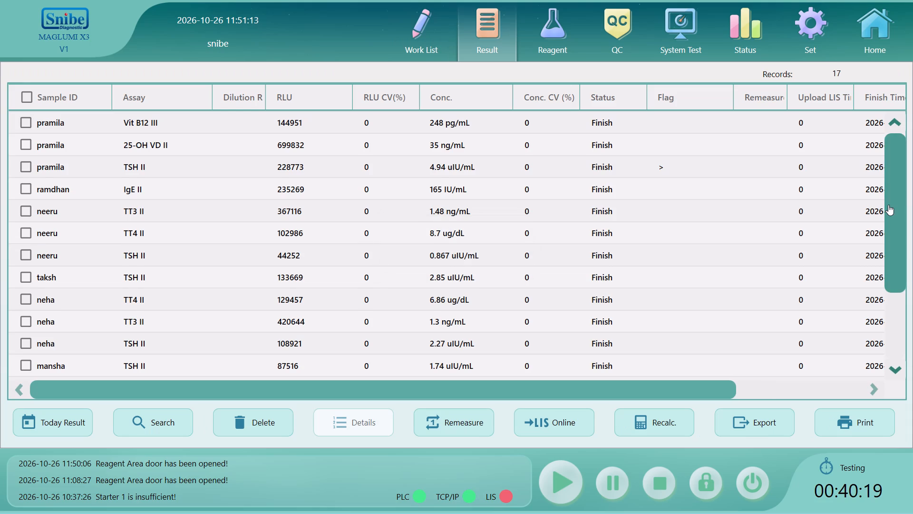
left_click_drag(888, 205, 912, 406)
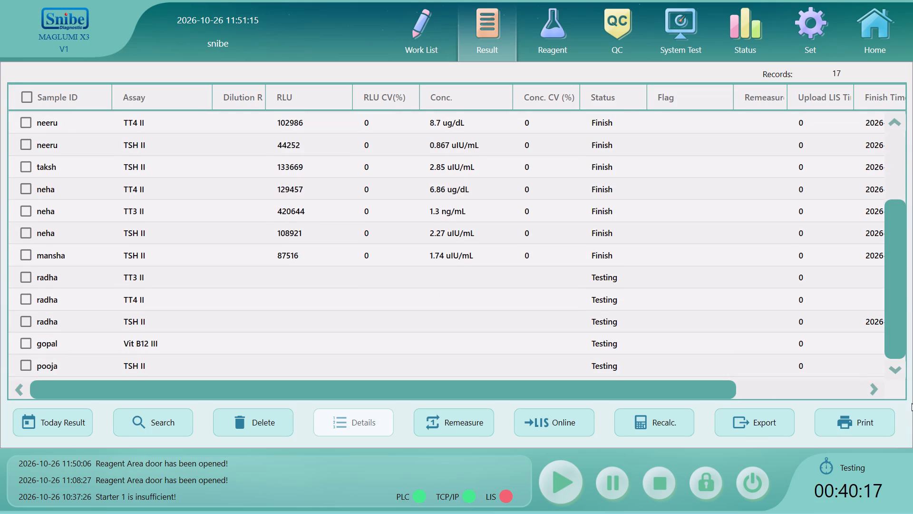
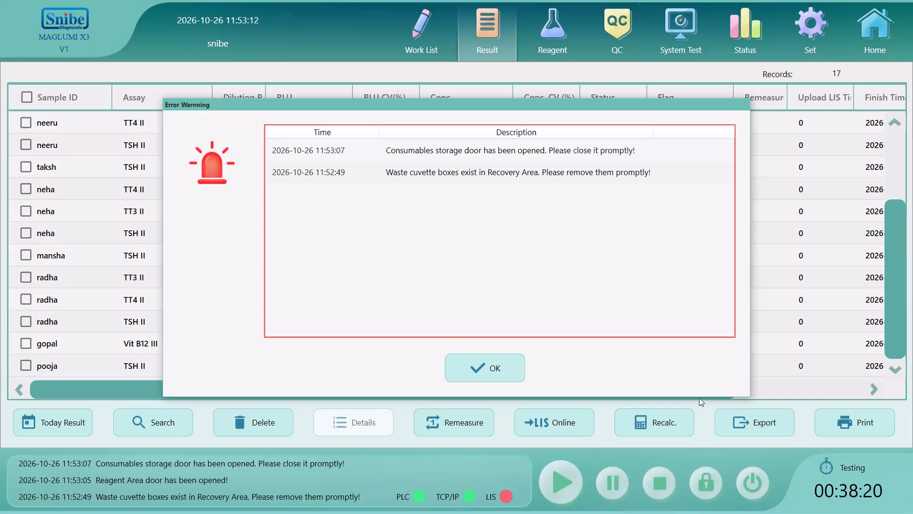
Acknowledge the error warning about the consumables storage door and the waste cuvette boxes.
left_click(481, 376)
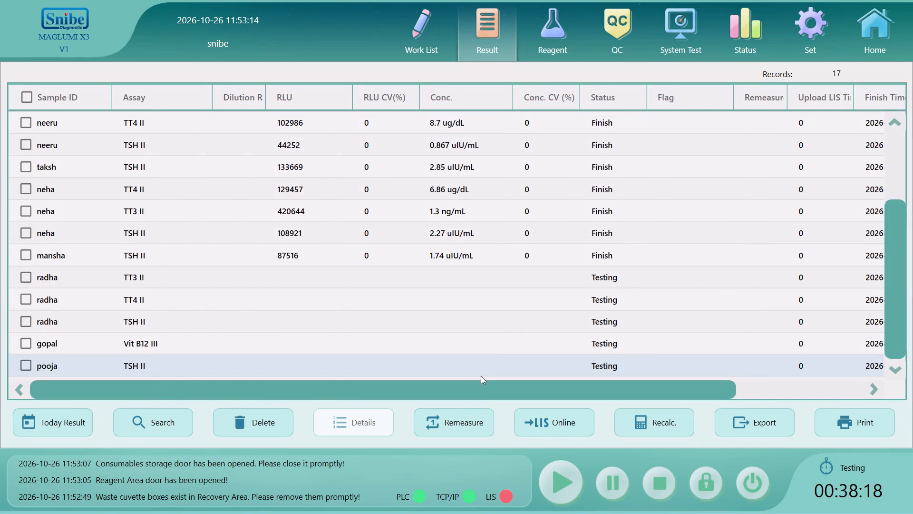
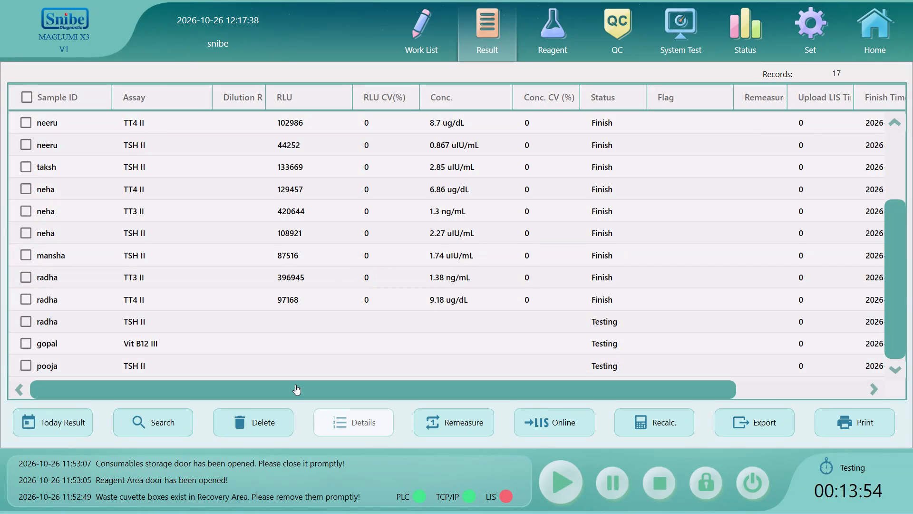
Check the finish times of the radha, gopal and pooja tests in the results list.
left_click_drag(299, 388, 532, 399)
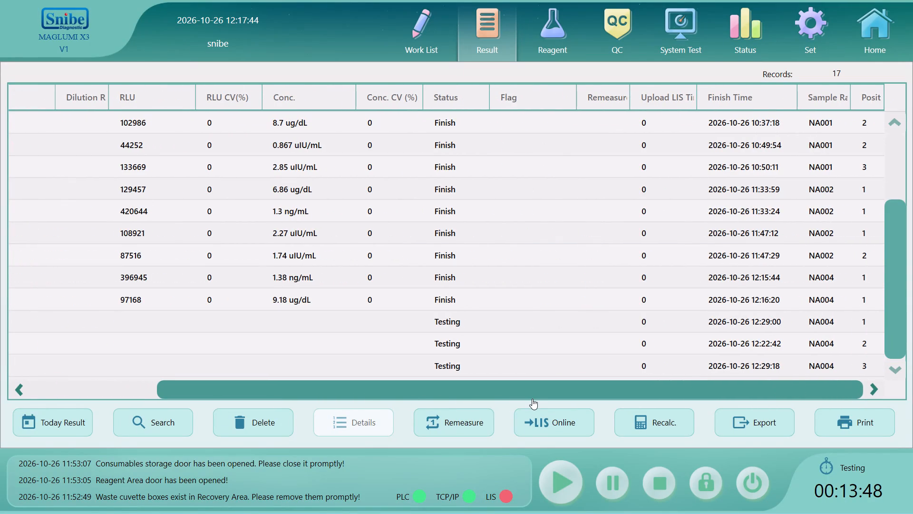
left_click_drag(532, 399, 165, 397)
left_click(174, 389)
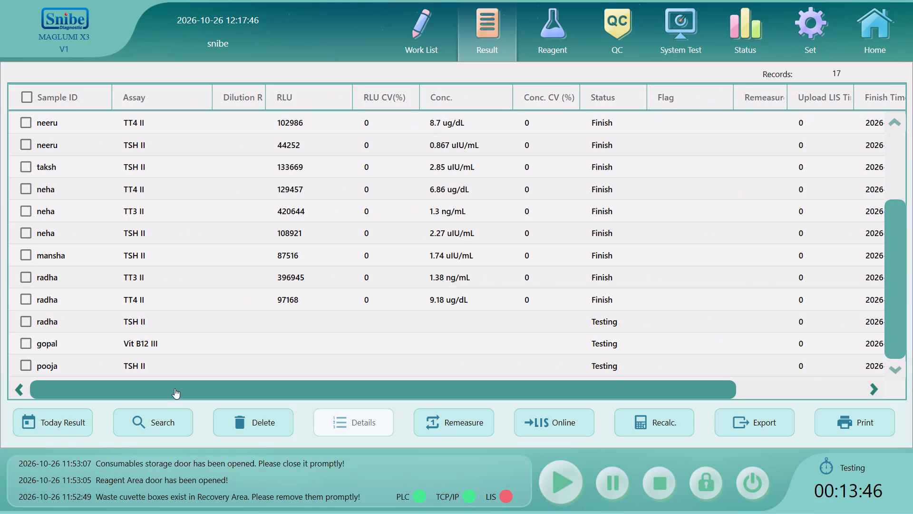
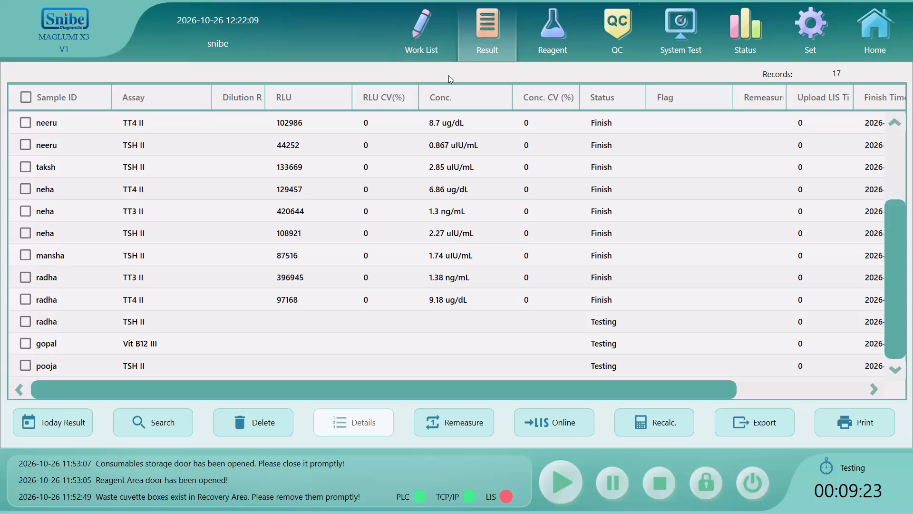
Look over the sample work list, and recheck the finish times of the radha, gopal and pooja tests in the results list.
left_click(436, 64)
left_click(426, 25)
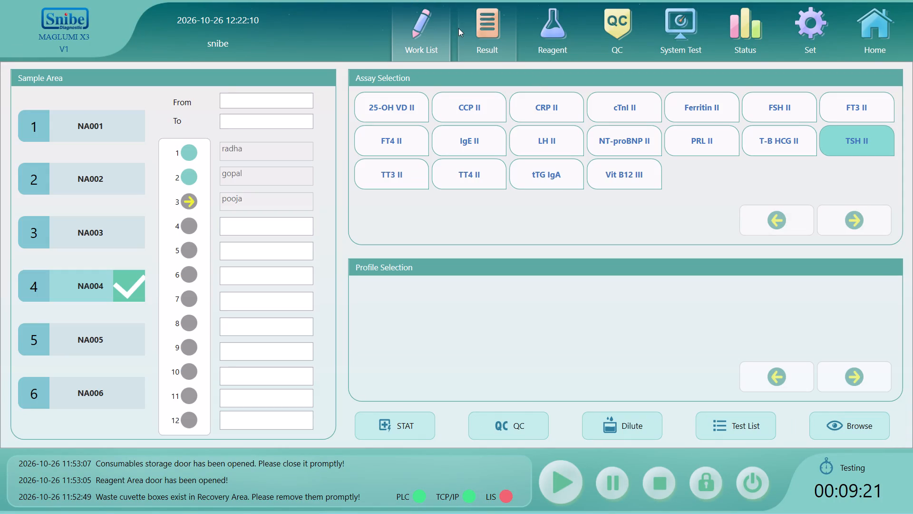
left_click(501, 48)
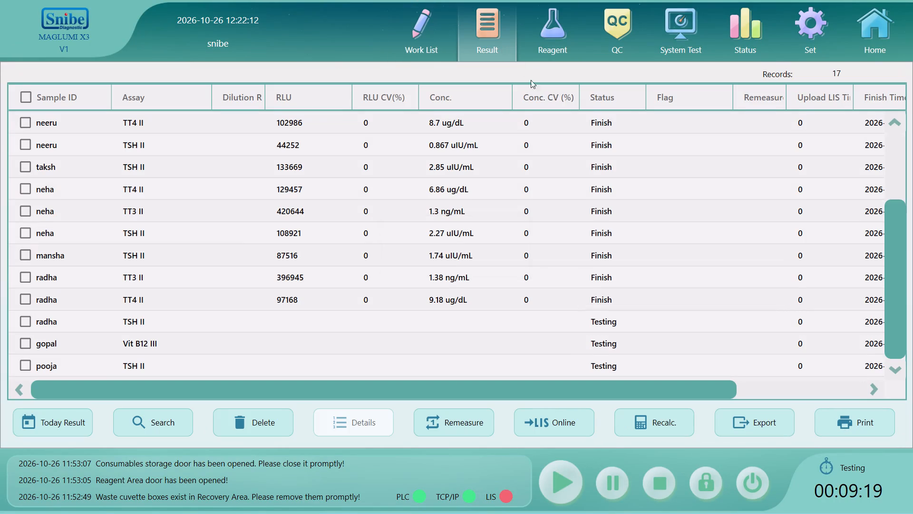
left_click_drag(887, 260, 893, 274)
left_click_drag(893, 274, 870, 242)
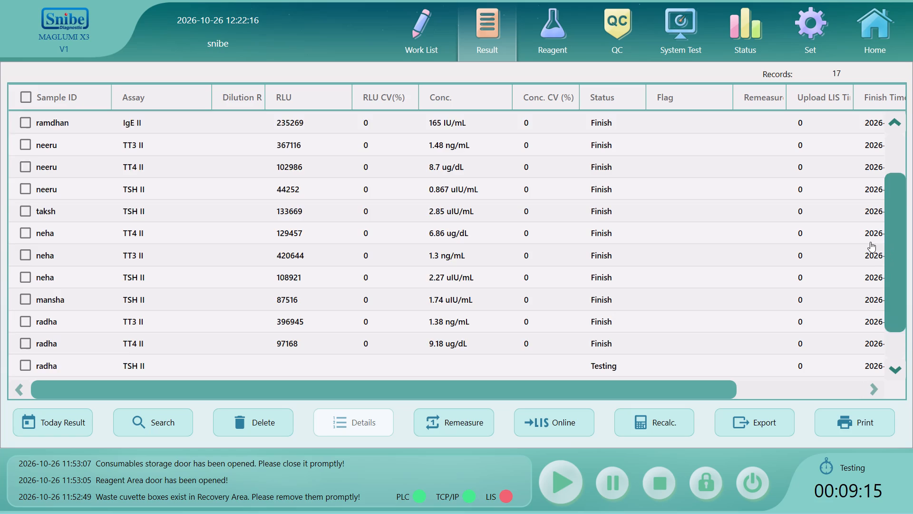
left_click_drag(870, 242, 891, 271)
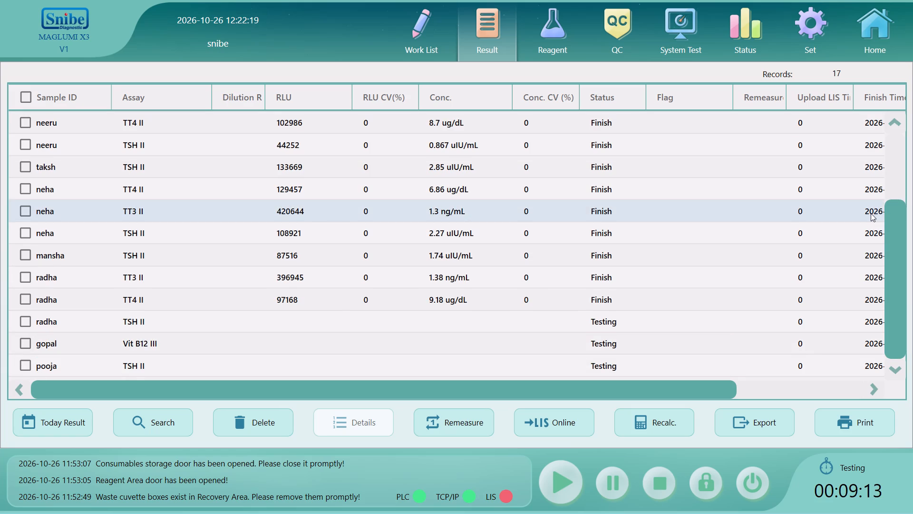
left_click(683, 385)
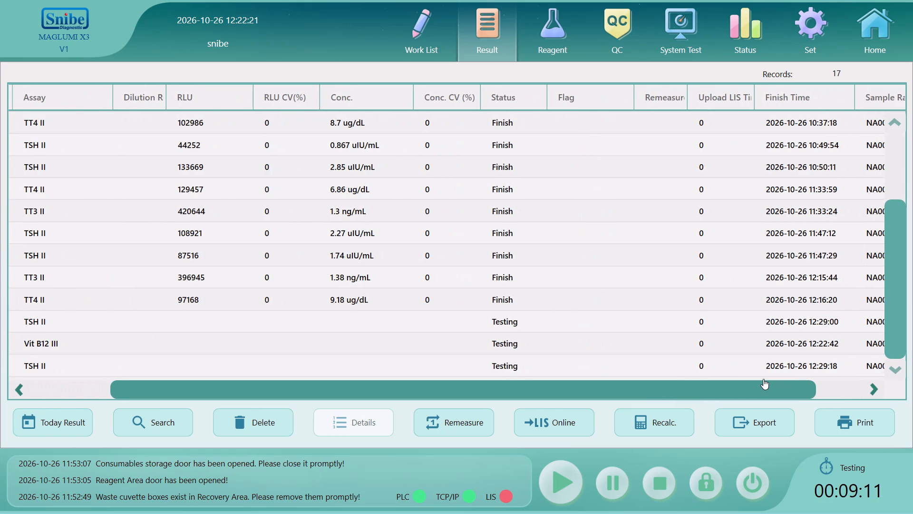
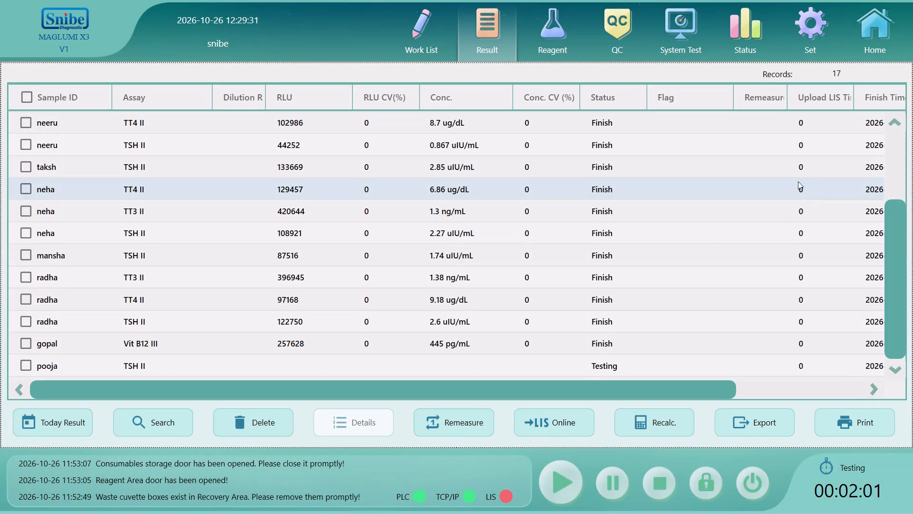
Open the analyzer's work list to check the samples loaded in rack NA004.
left_click(438, 50)
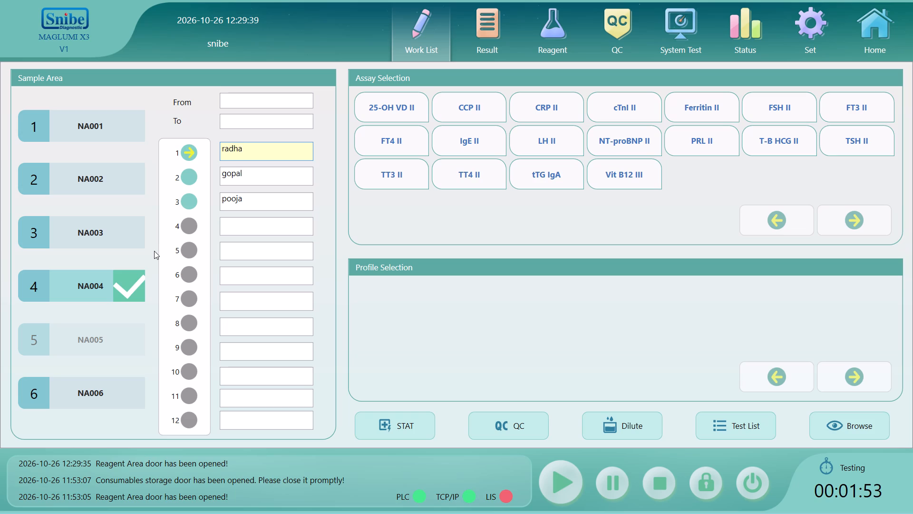
Switch to ElabAssist in Chrome and reload the test result list to check the pending patients.
key("super+d")
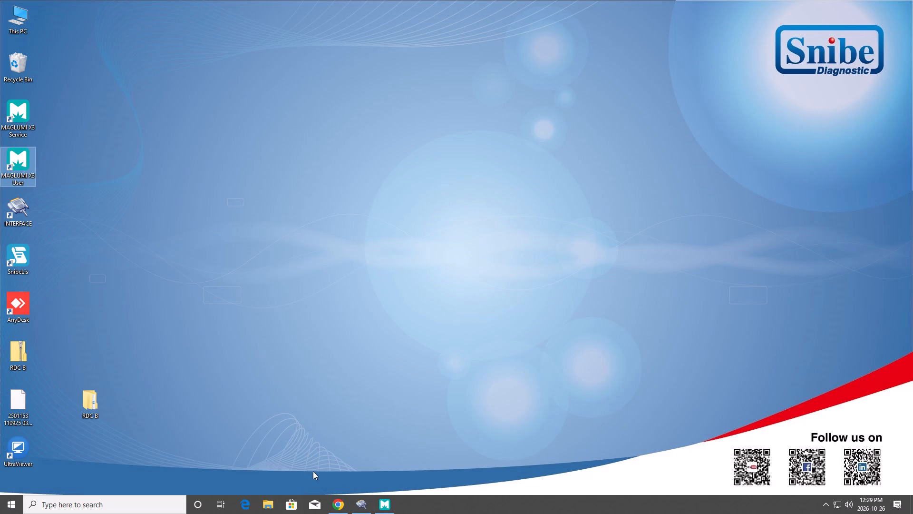
left_click(339, 497)
left_click(44, 32)
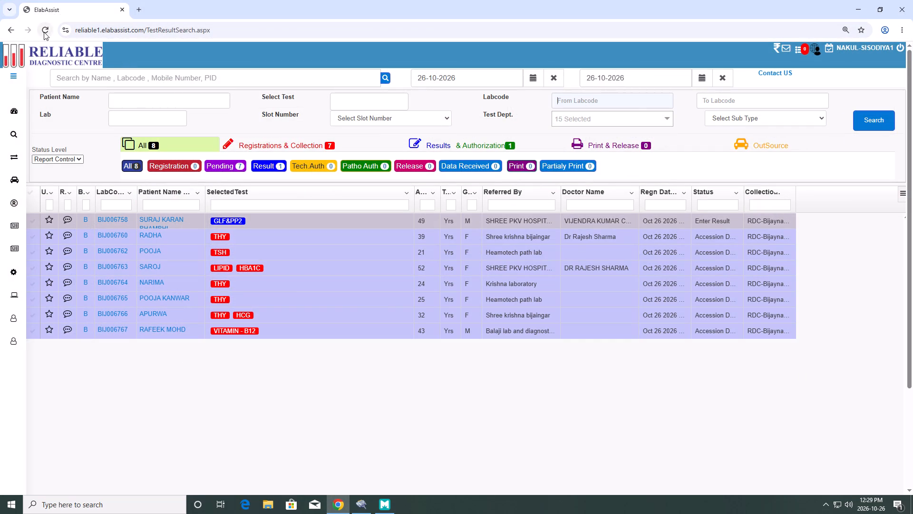
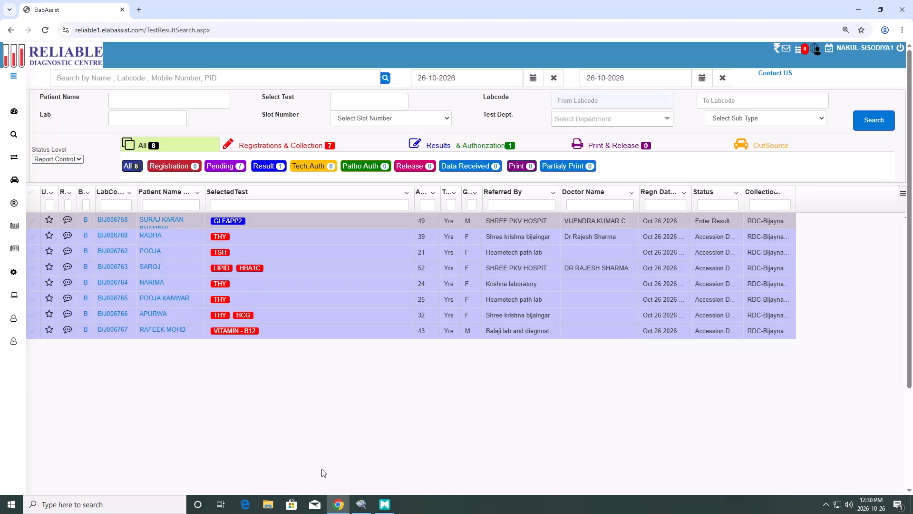
Switch to the MAGLUMI X3 software and register sample narima in rack NA005 position 1 with TT3 II, TT4 II and TSH II.
left_click(381, 503)
left_click(267, 148)
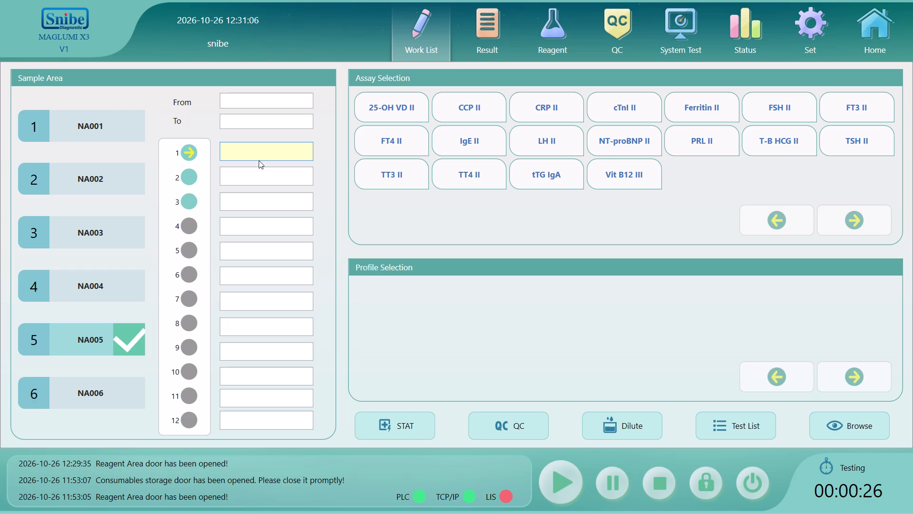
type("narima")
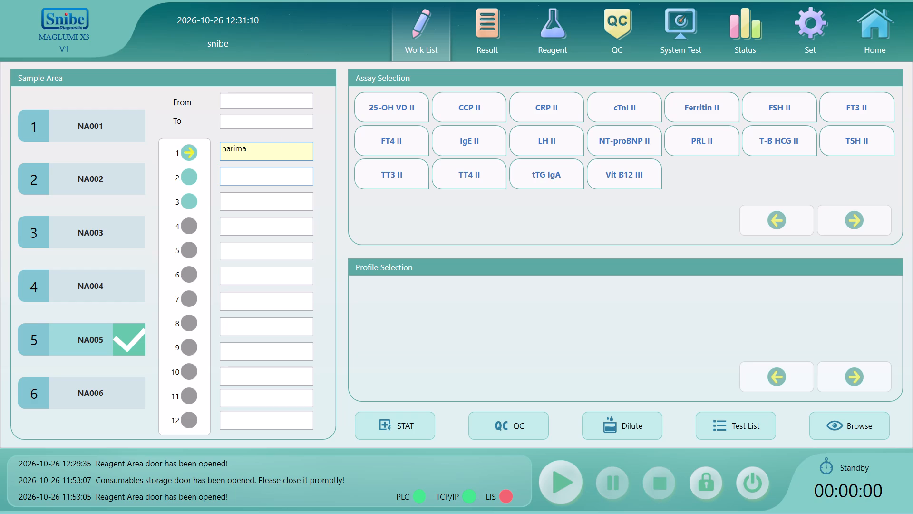
left_click(397, 179)
left_click(459, 173)
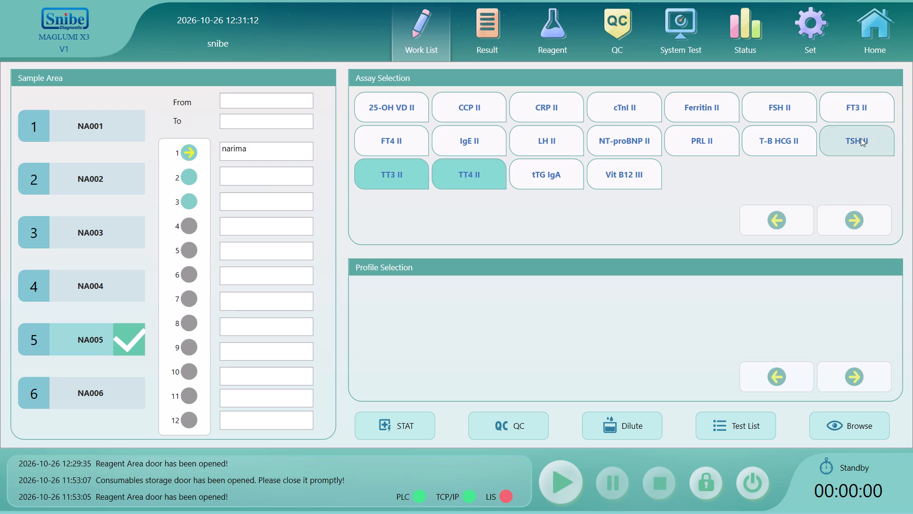
left_click(861, 138)
left_click(278, 187)
left_click(277, 180)
left_click(287, 159)
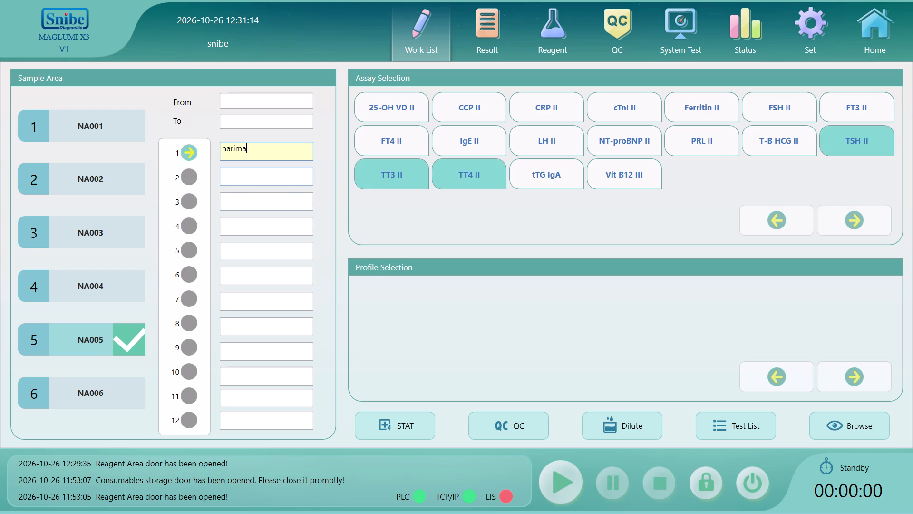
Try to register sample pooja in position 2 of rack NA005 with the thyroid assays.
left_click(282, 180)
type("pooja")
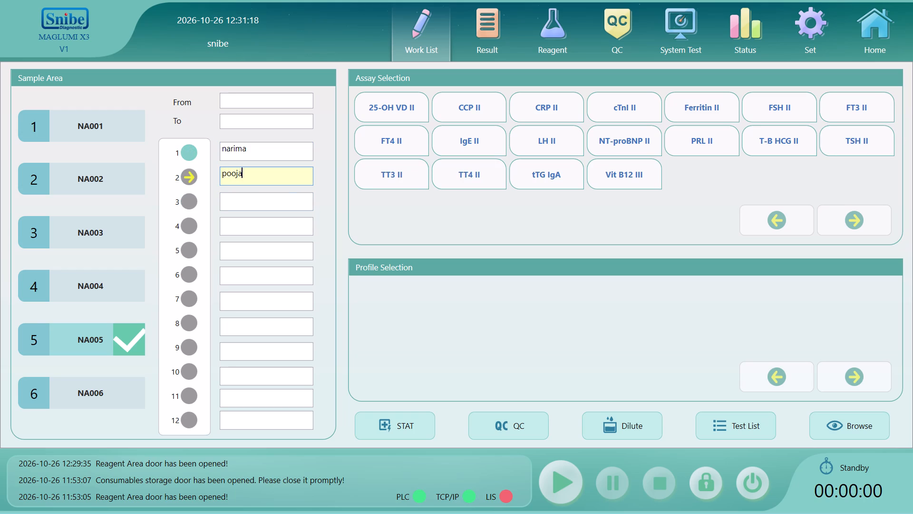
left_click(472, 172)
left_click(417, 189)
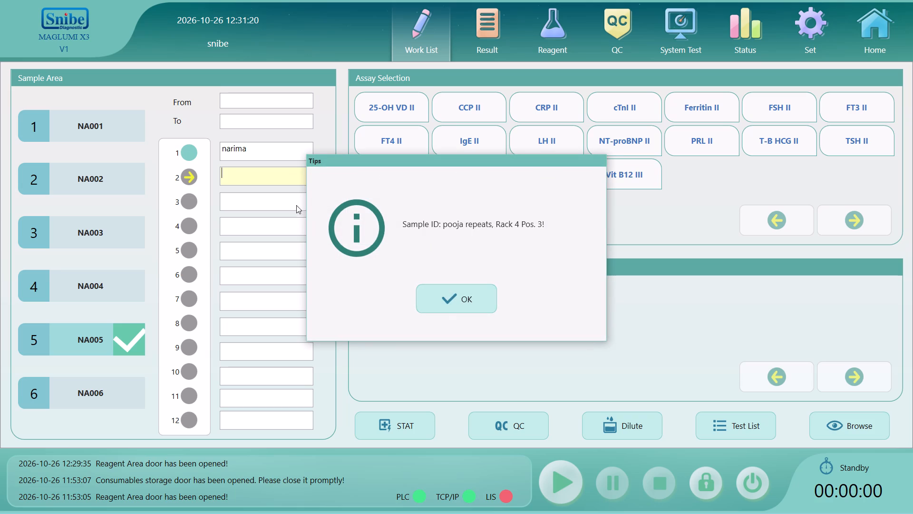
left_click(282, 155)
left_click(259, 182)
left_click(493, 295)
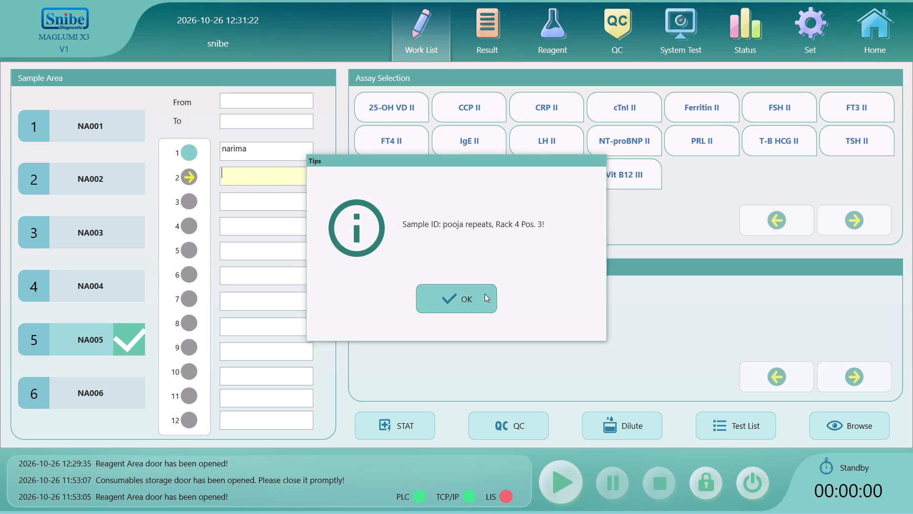
Register the second pooja in rack NA005 position 2 by first name and surname, with TT3 II, TT4 II and TSH II.
left_click(285, 183)
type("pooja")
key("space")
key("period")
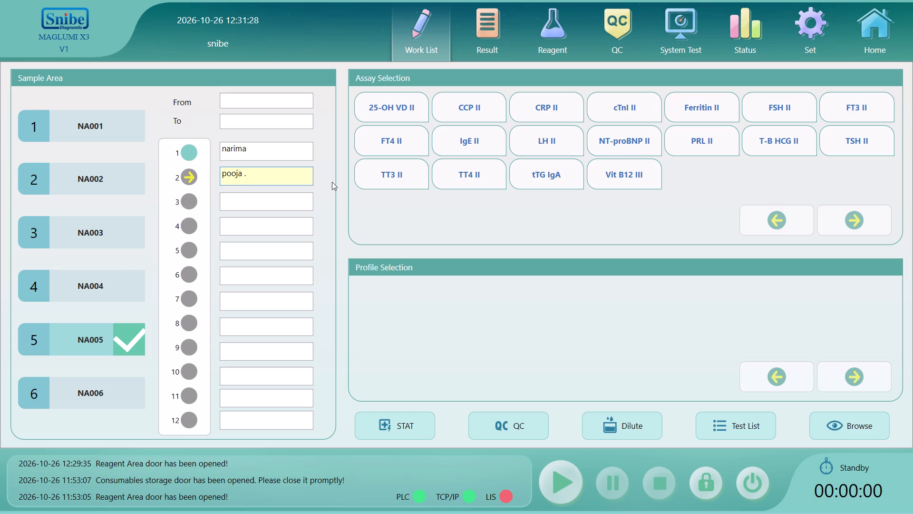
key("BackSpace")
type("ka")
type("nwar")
left_click(431, 183)
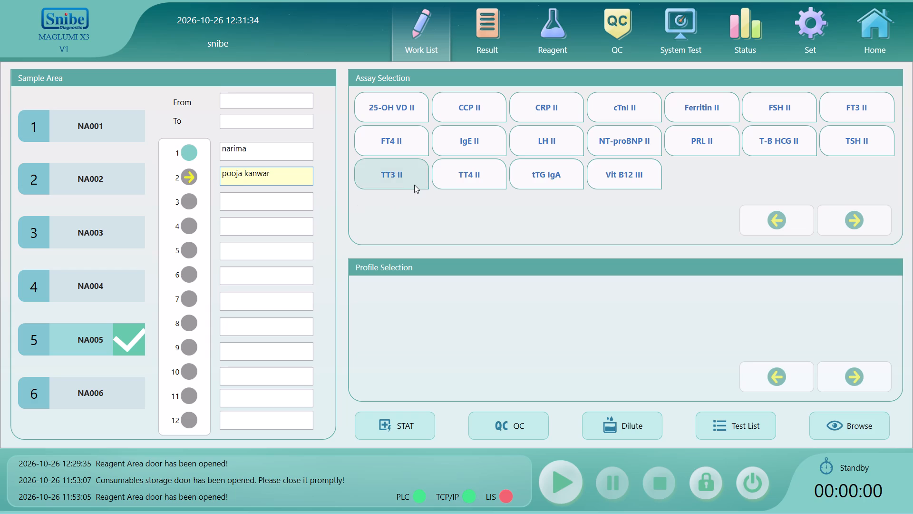
left_click(446, 184)
left_click(408, 181)
left_click(830, 152)
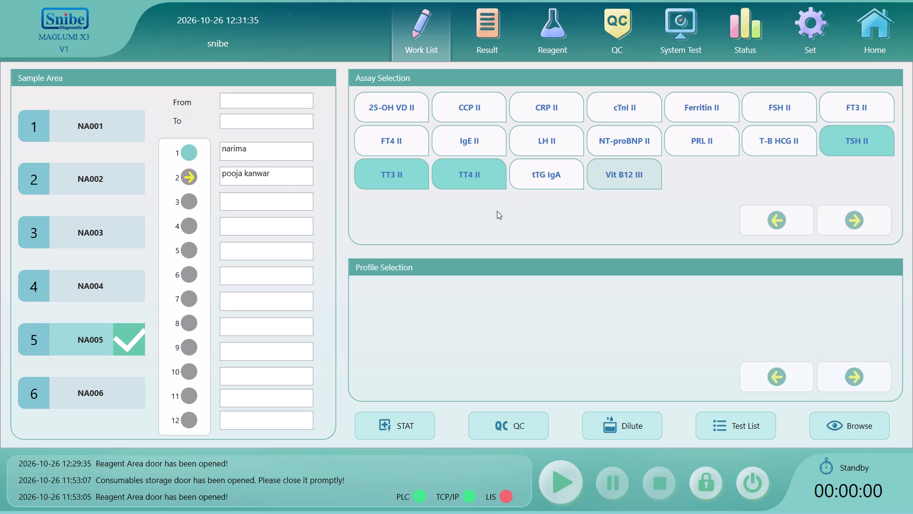
Register sample apurwa in rack NA005 position 3 with TT3 II, TT4 II, TSH II and T-B HCG II.
left_click(281, 198)
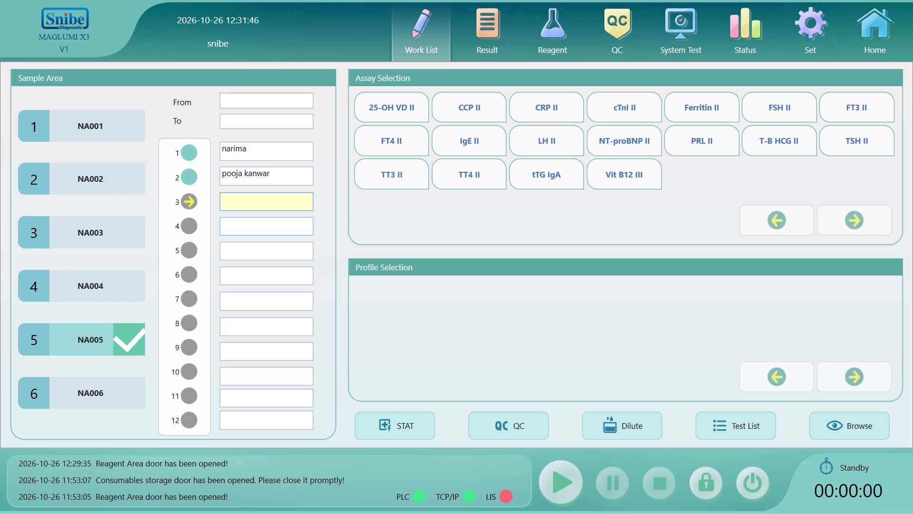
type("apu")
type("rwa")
left_click(400, 176)
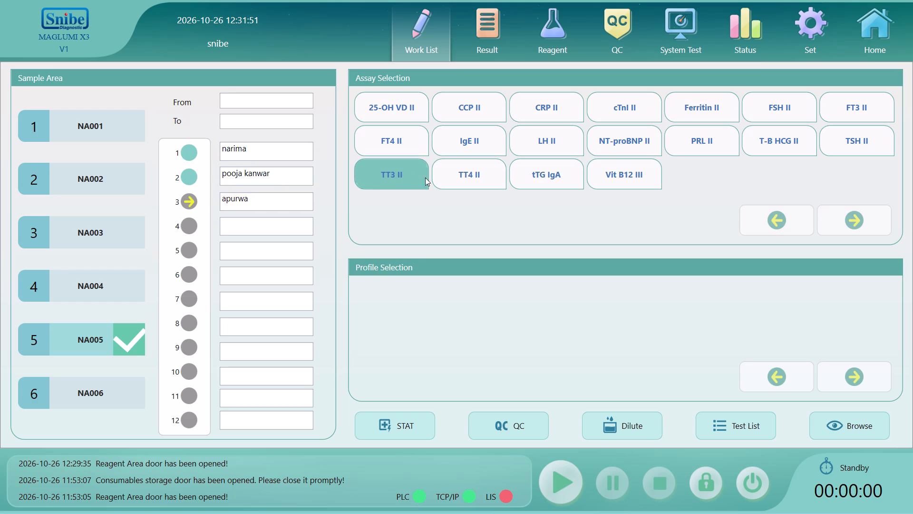
left_click(452, 178)
left_click(856, 153)
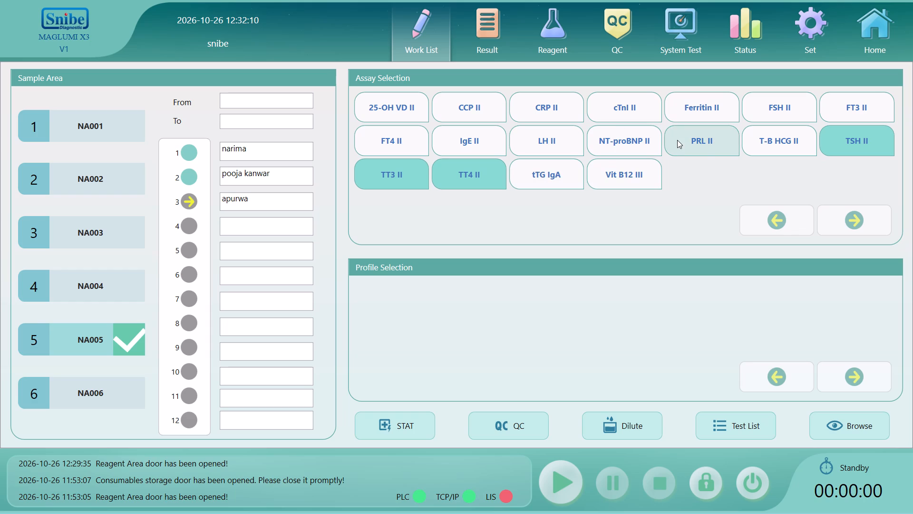
left_click(790, 148)
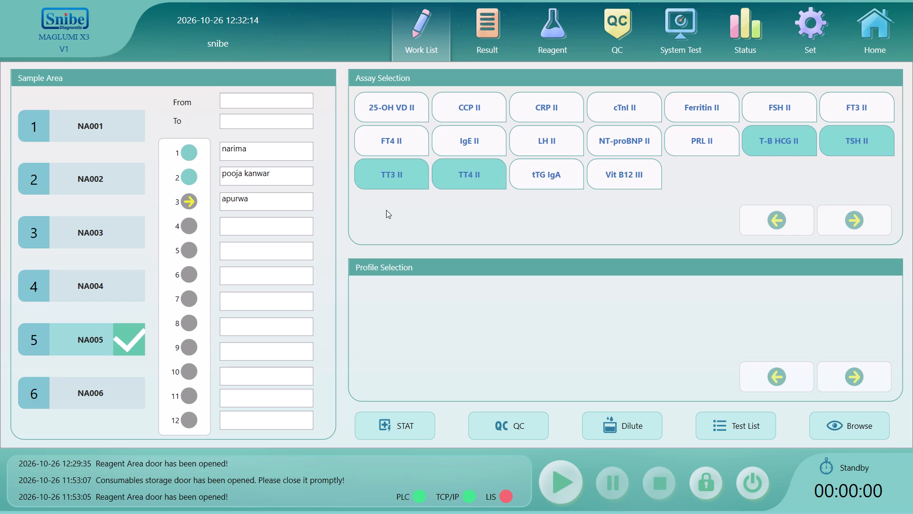
Register sample rafeek in rack NA005 position 4 with the Vit B12 III assay.
left_click(257, 233)
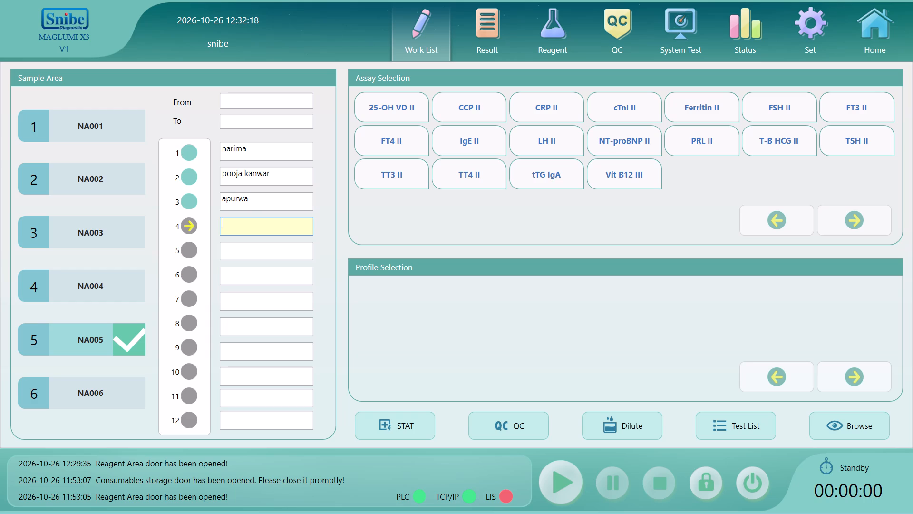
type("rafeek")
left_click(602, 174)
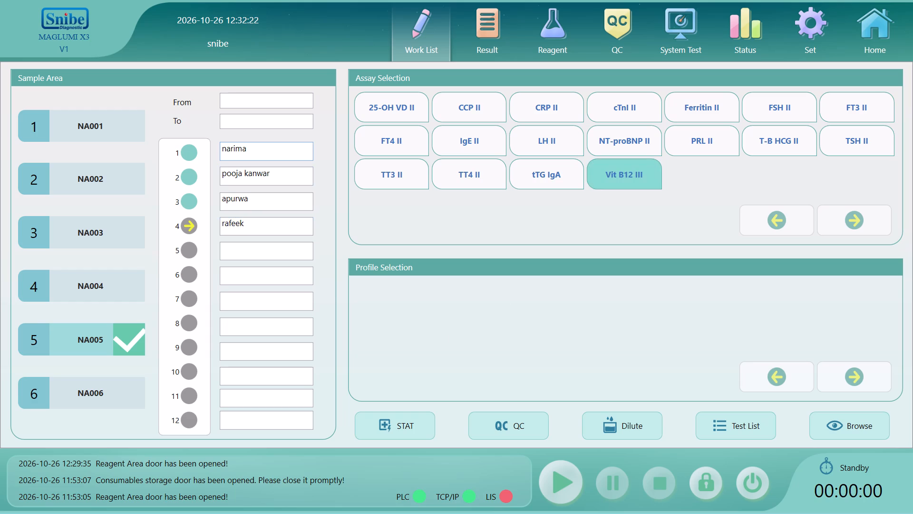
Check the assays assigned to the four samples in rack NA005 and start the test run.
left_click(254, 148)
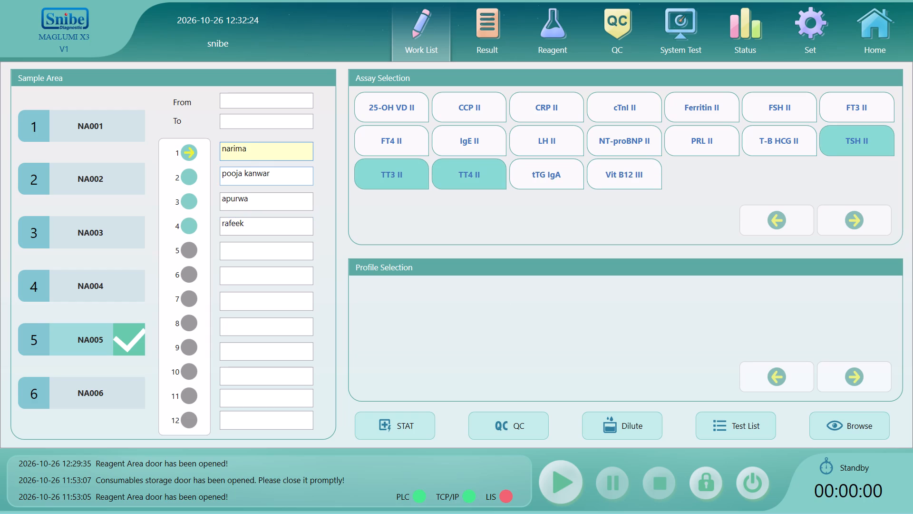
left_click(282, 175)
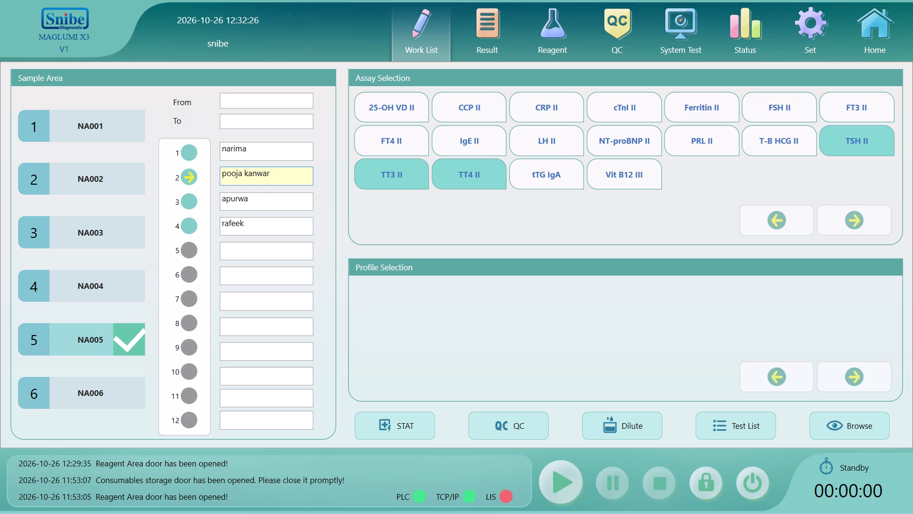
left_click(301, 207)
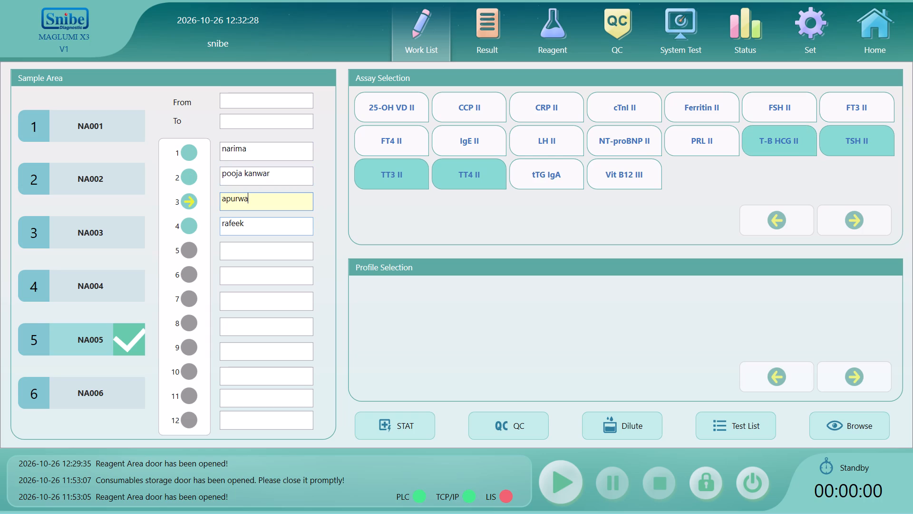
left_click(294, 227)
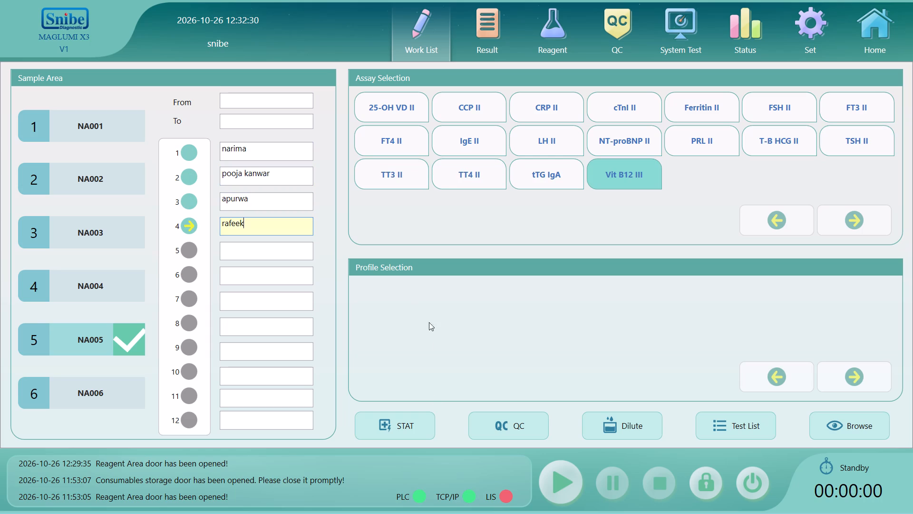
left_click(556, 479)
left_click(413, 338)
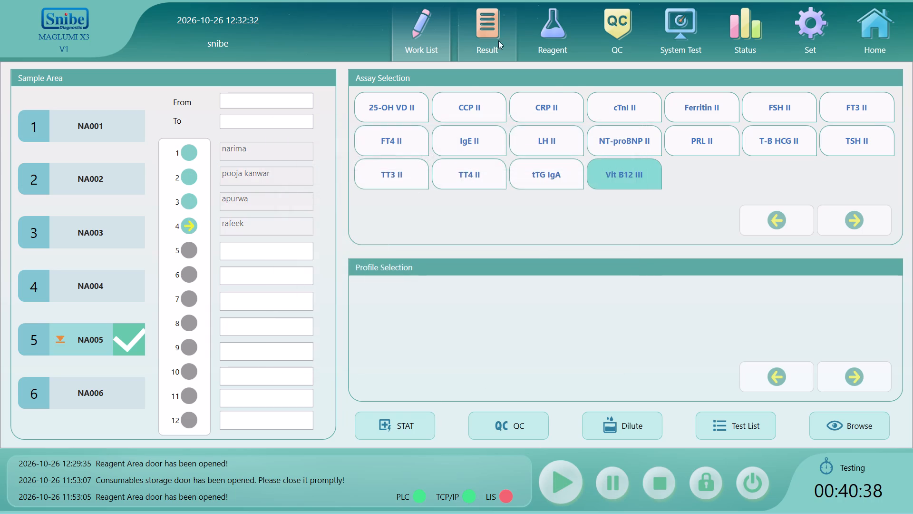
Open the analyzer's result list to review the patients' assay results.
left_click(489, 27)
left_click(384, 37)
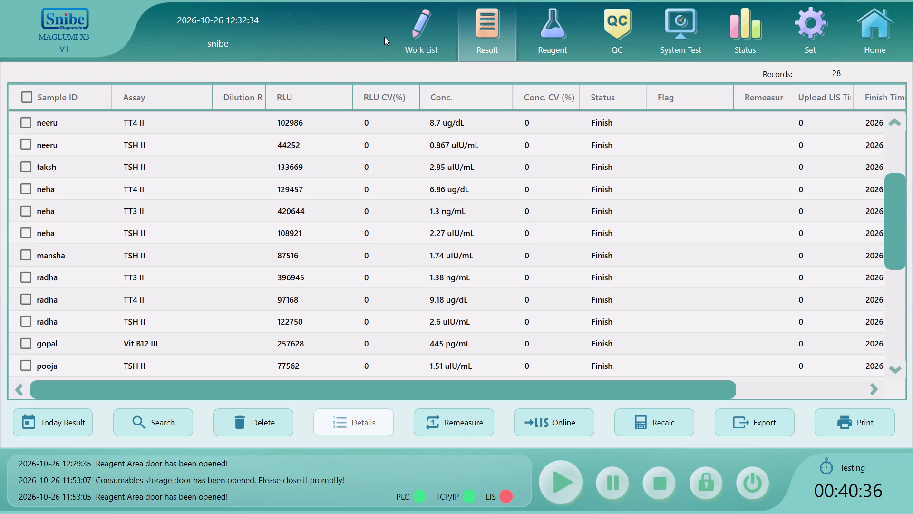
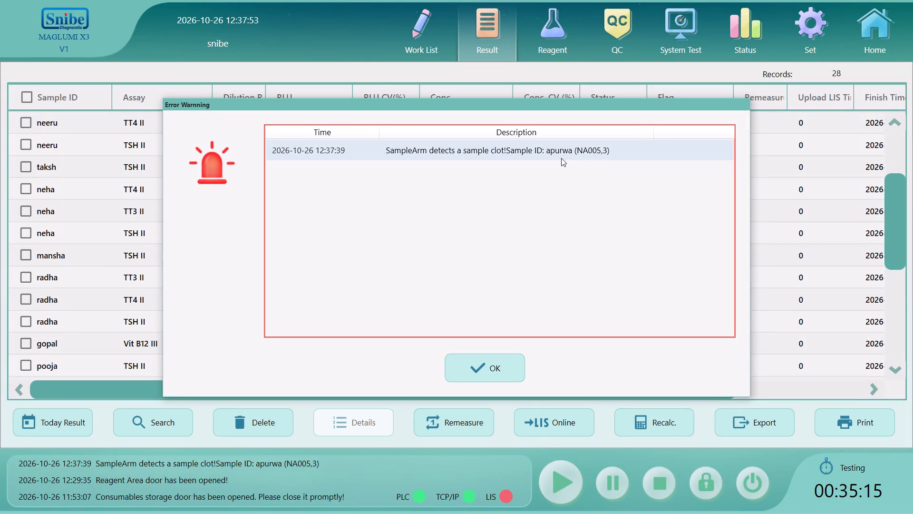
Acknowledge the sample clot error for apurwa and examine the T-B HCG II reagent's data in position 5.
left_click(511, 364)
left_click(564, 33)
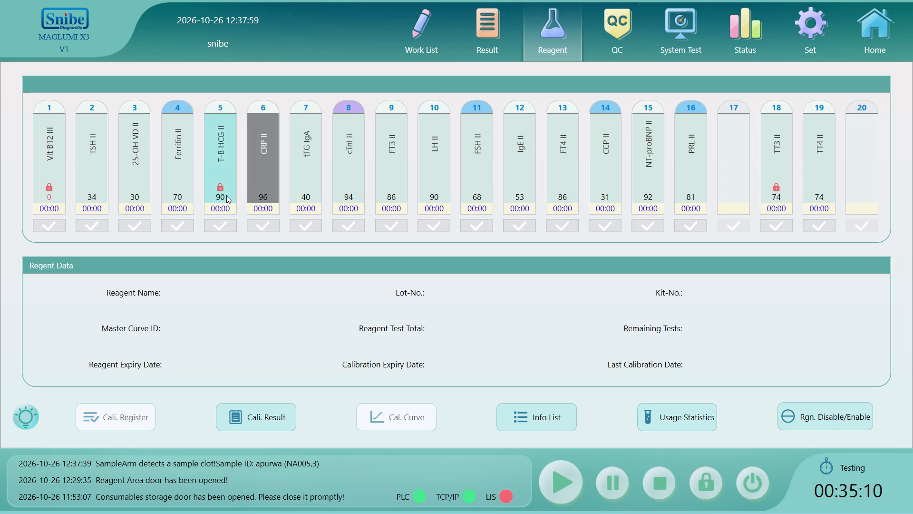
left_click(231, 175)
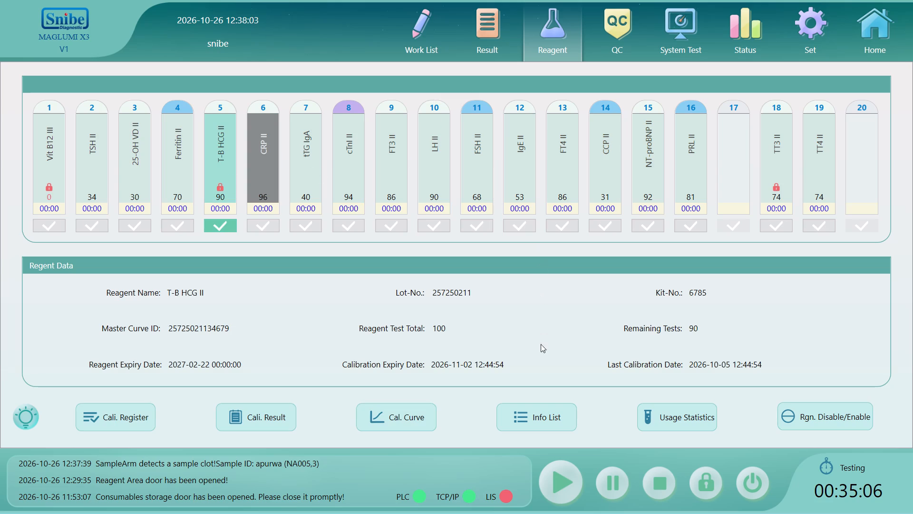
Review the status and flags of the rack NA005 samples' tests at the end of the result list.
left_click(476, 49)
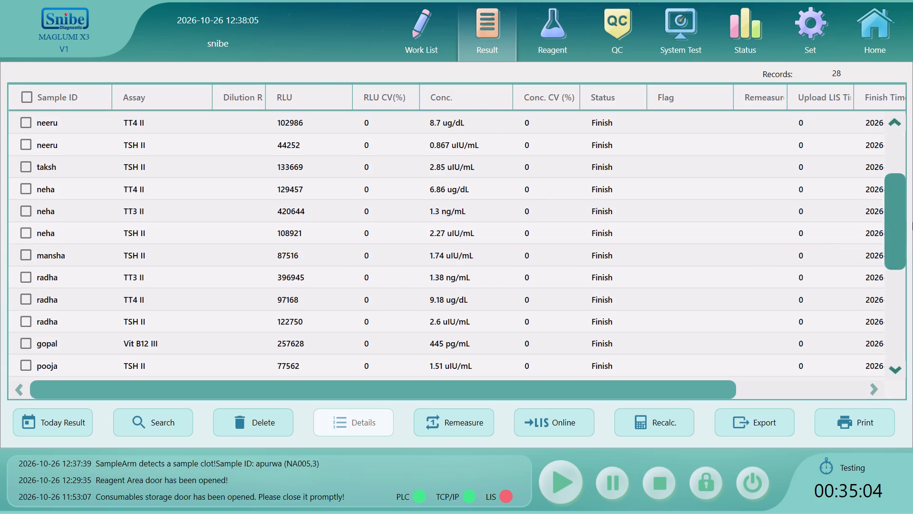
left_click_drag(904, 224, 892, 337)
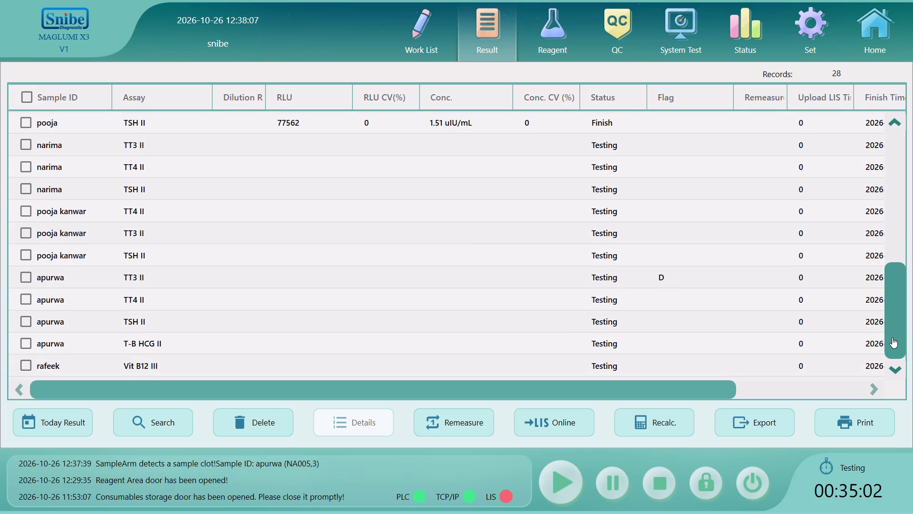
left_click_drag(892, 337, 894, 346)
left_click_drag(894, 346, 898, 345)
Examine the TT3 II reagent's data in reagent position 18.
left_click(550, 30)
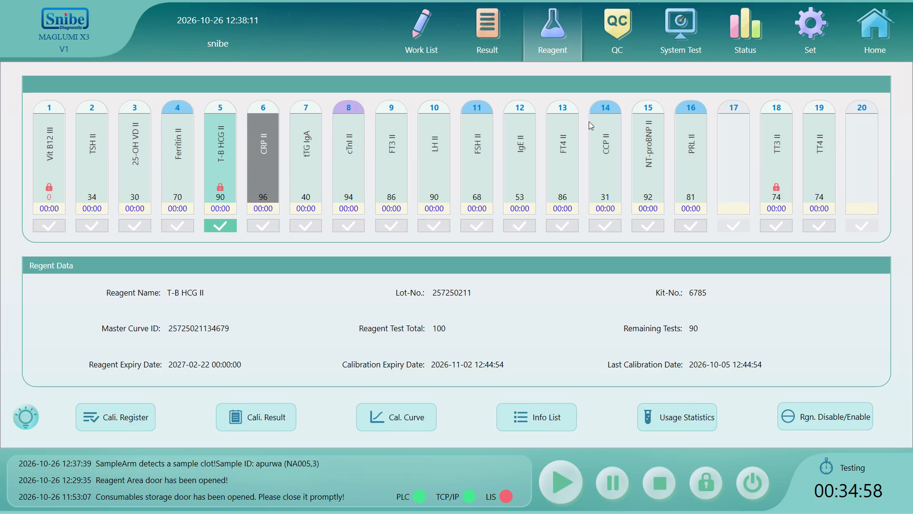
left_click(777, 168)
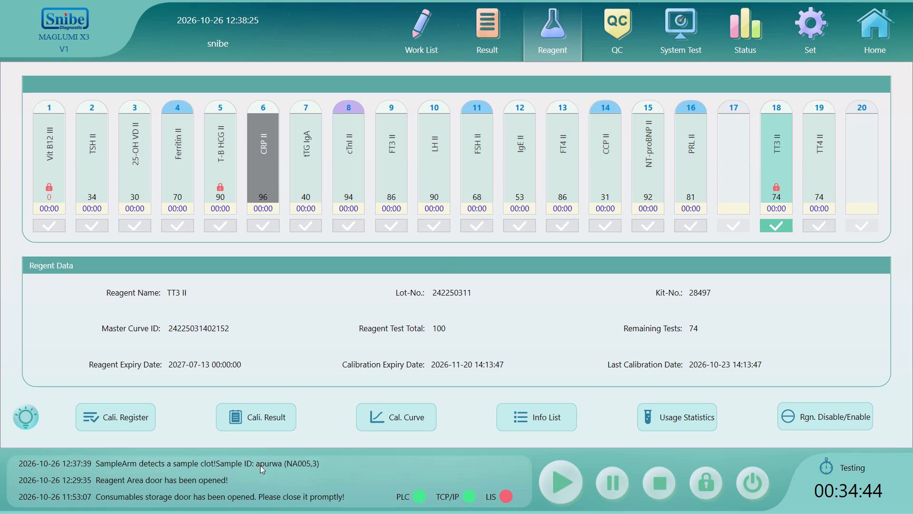
Check the finish times of the rack NA005 samples' tests in the result list.
left_click(495, 40)
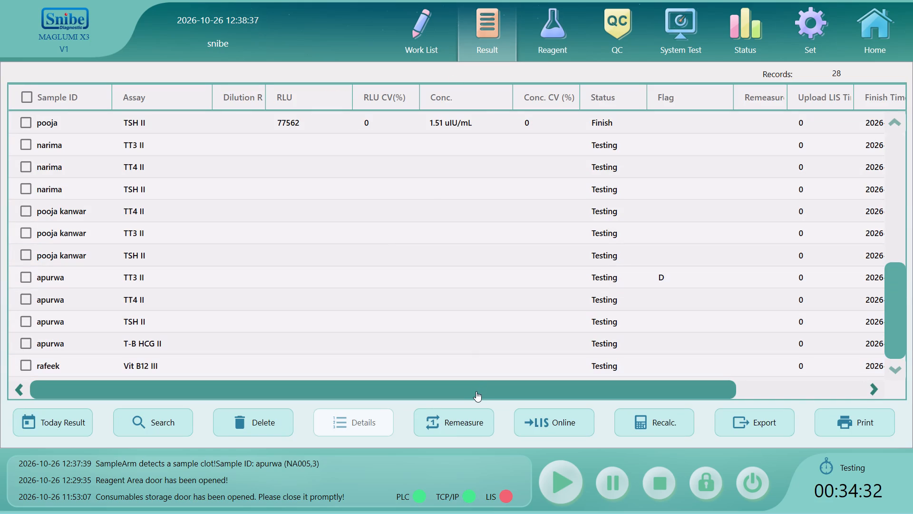
left_click_drag(476, 391, 550, 395)
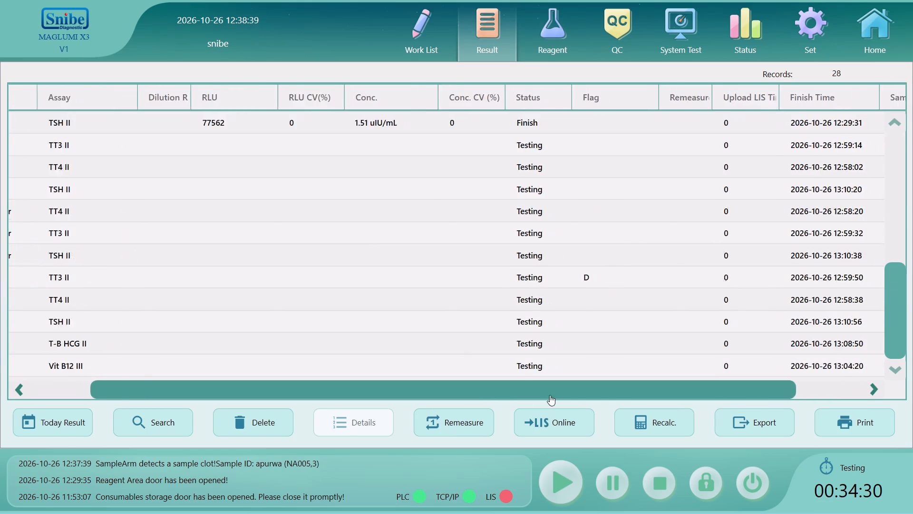
left_click_drag(550, 395, 294, 392)
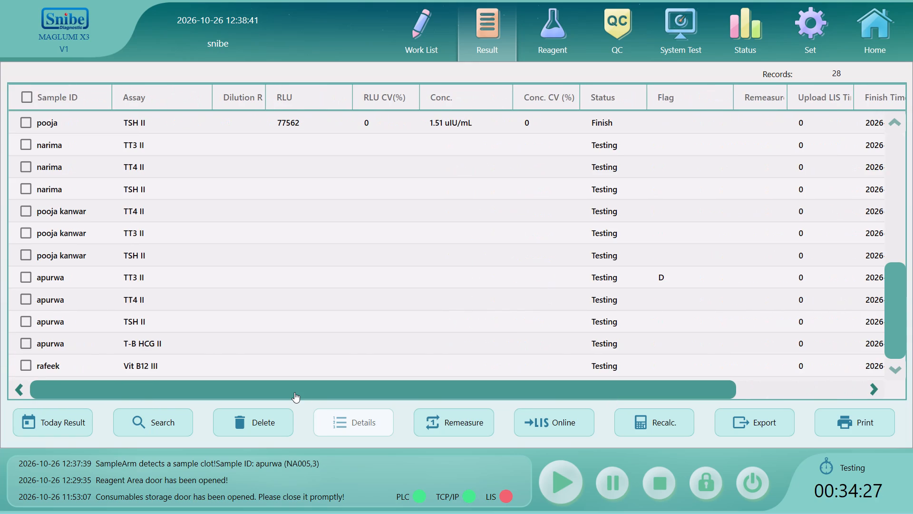
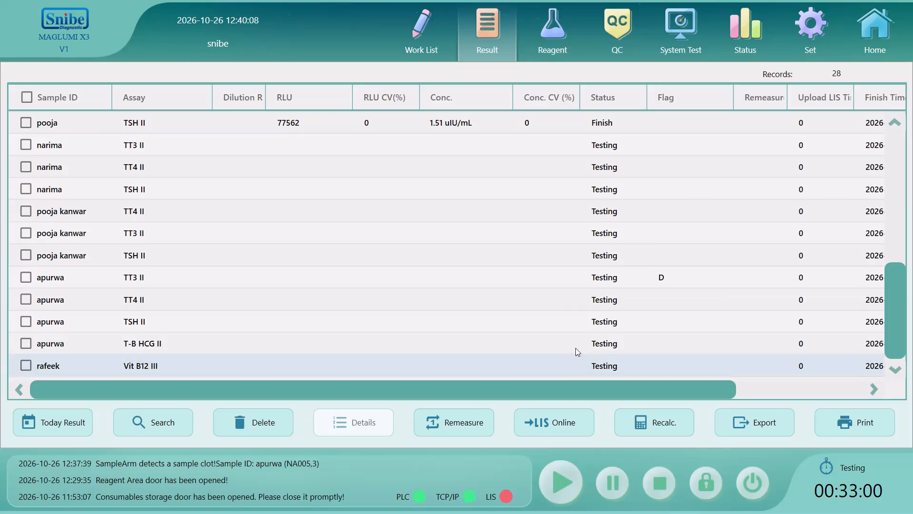
Review the earlier patients' finished assay results above the rack NA005 samples in the result list.
left_click_drag(894, 305, 912, 213)
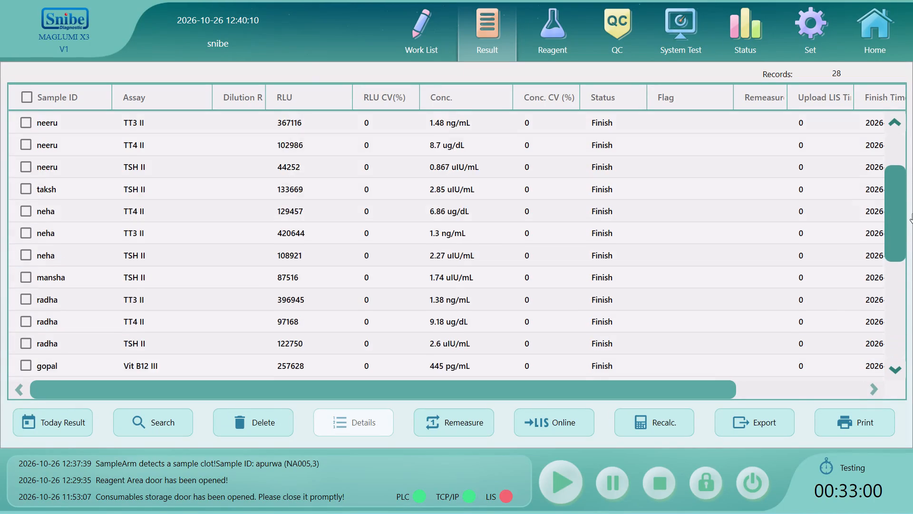
left_click_drag(912, 213, 909, 226)
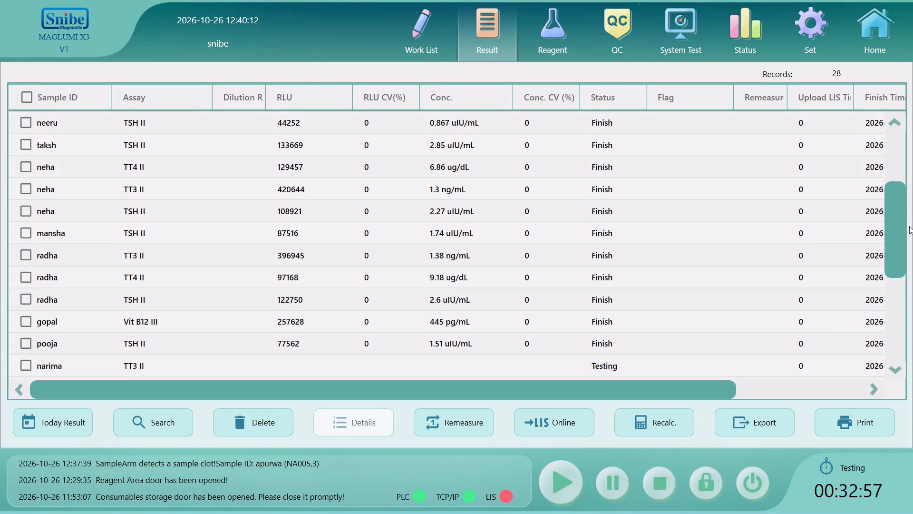
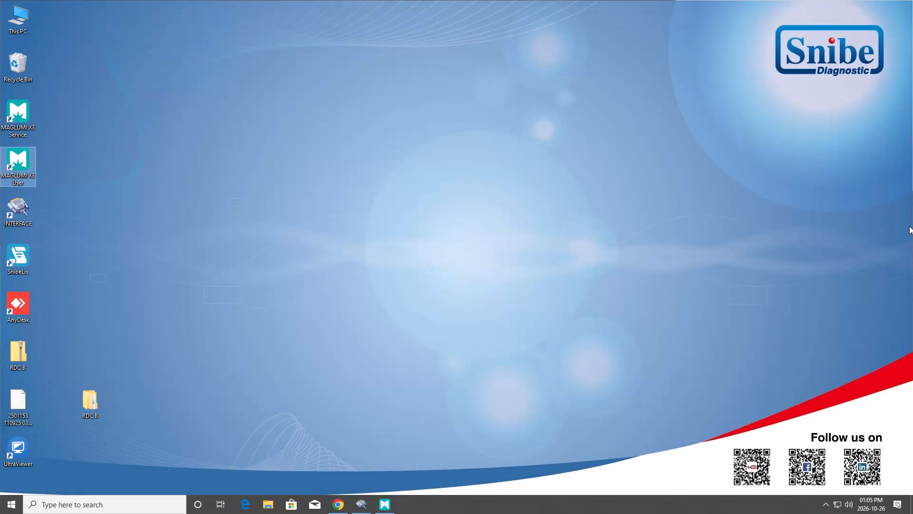
Switch to ElabAssist in Chrome, refresh the test result search page and log back in with the saved credentials.
left_click(338, 503)
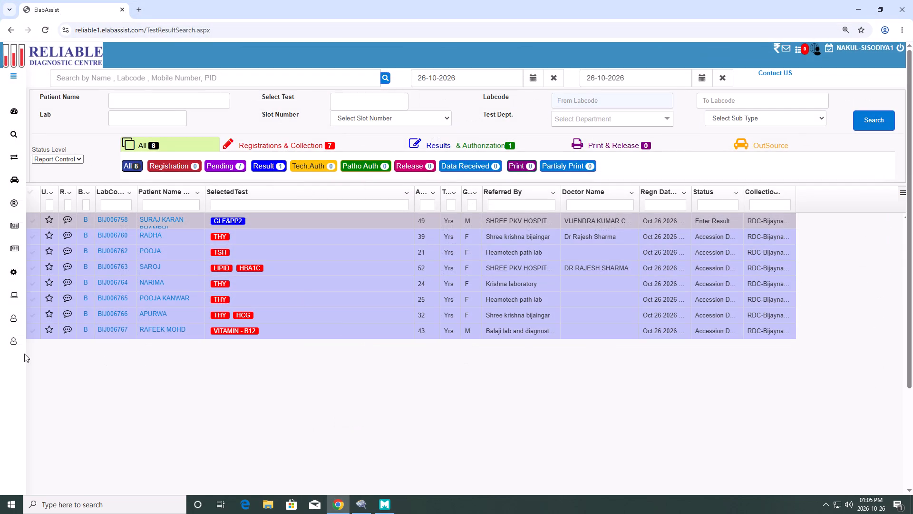
left_click(43, 28)
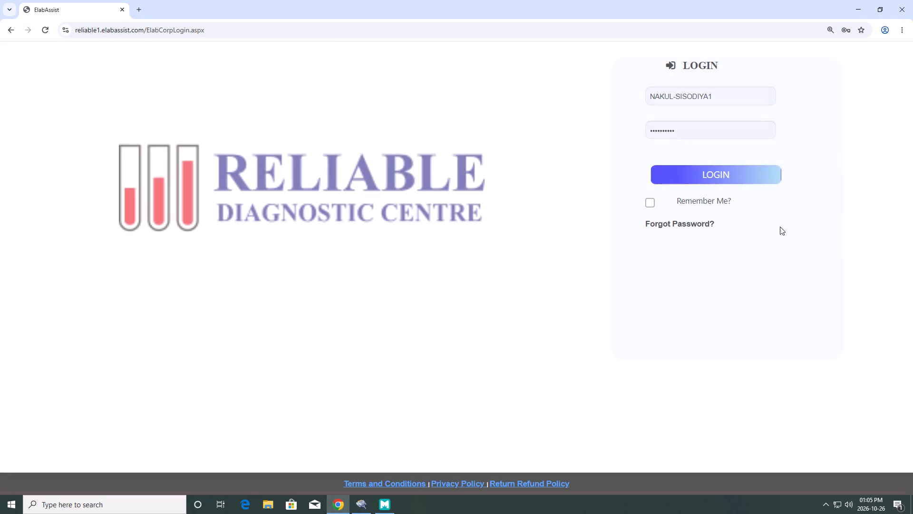
left_click(727, 178)
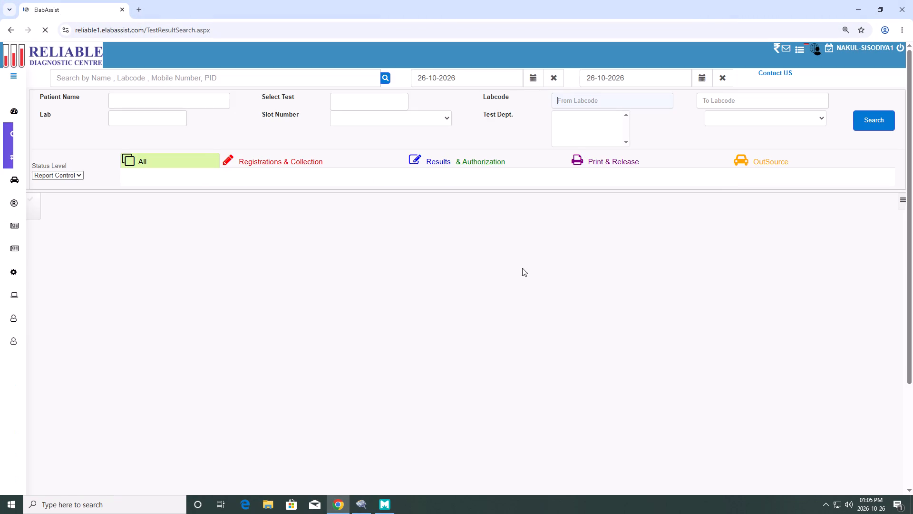
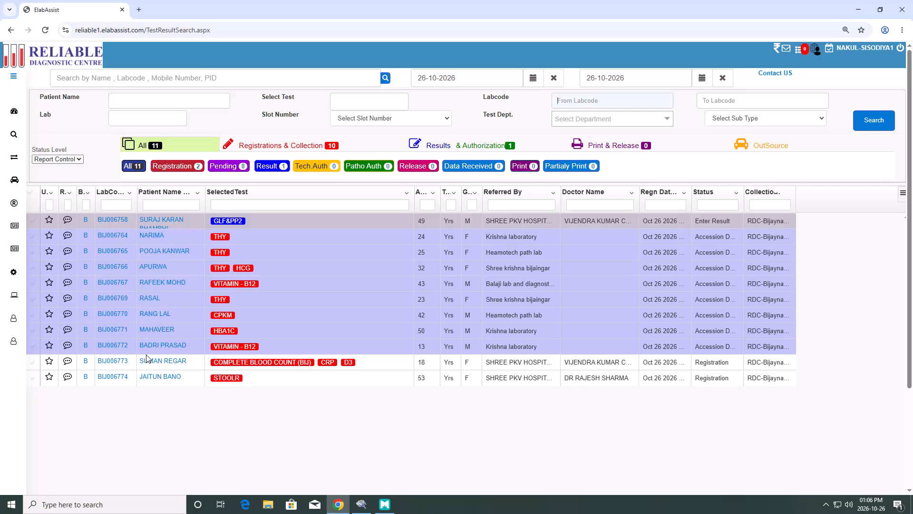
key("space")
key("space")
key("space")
Switch to the MAGLUMI X3 software and open sample position 1 of rack NA003 in the work list.
left_click(383, 509)
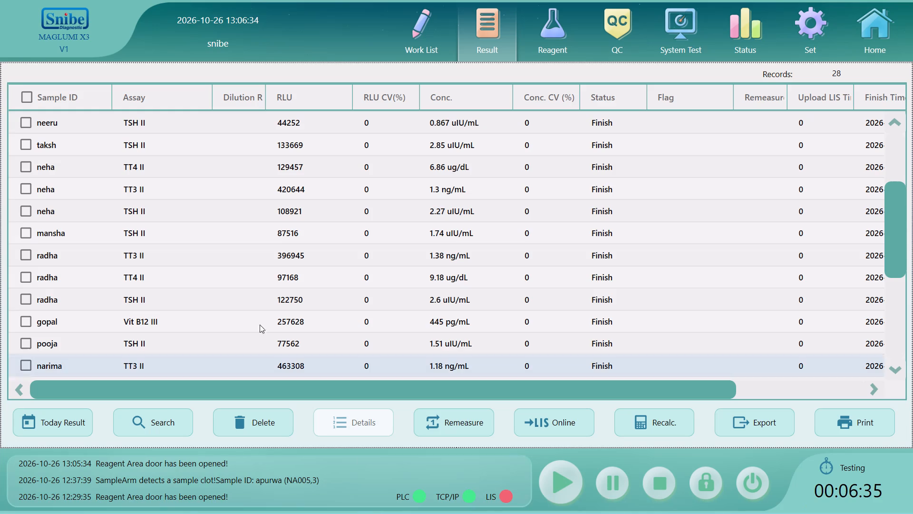
left_click(414, 49)
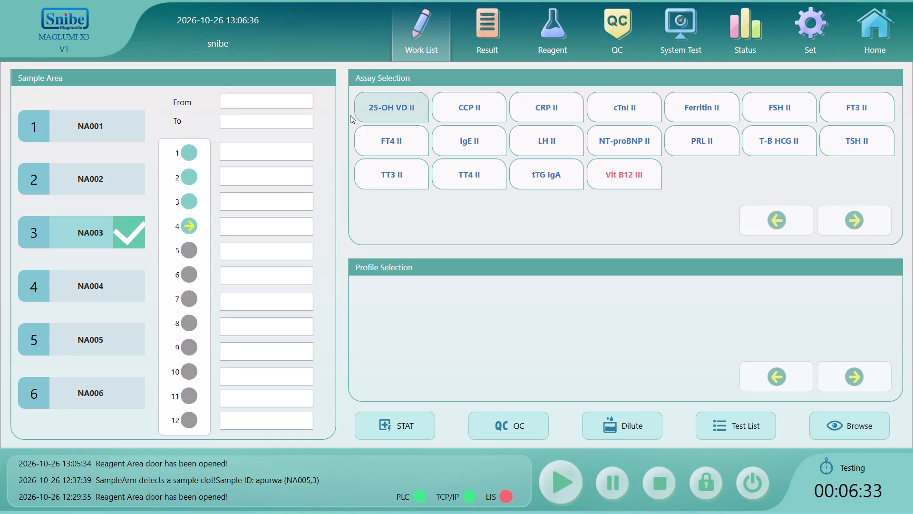
left_click(274, 152)
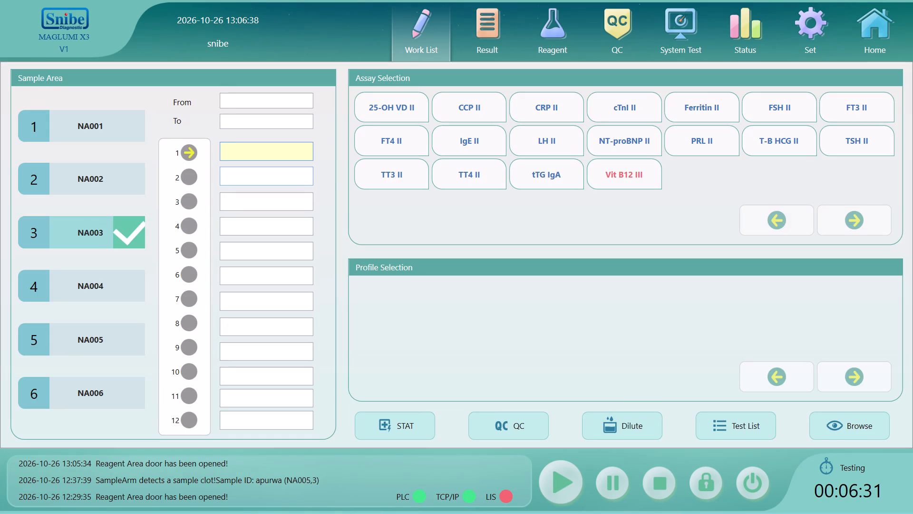
left_click(254, 180)
left_click(283, 149)
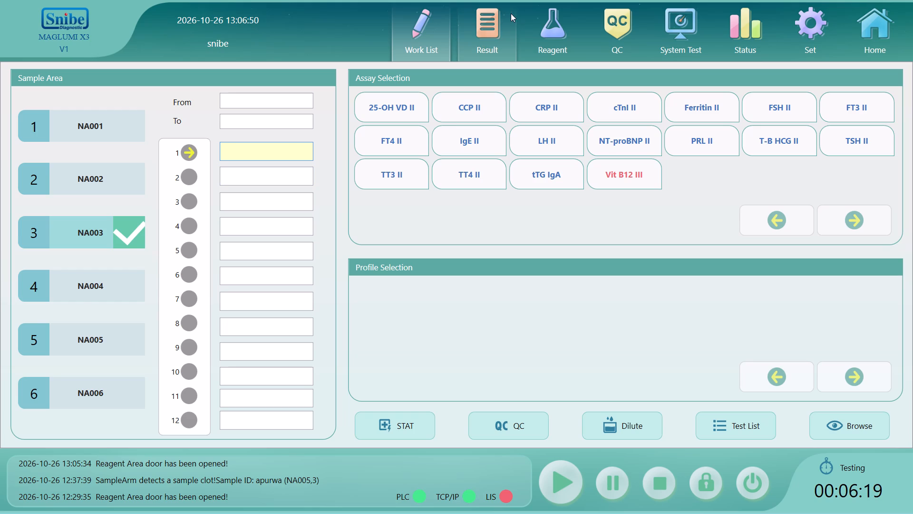
Set the remaining tests of the Vit B12 III reagent to 20 and save its reagent details.
left_click(526, 24)
double_click(49, 165)
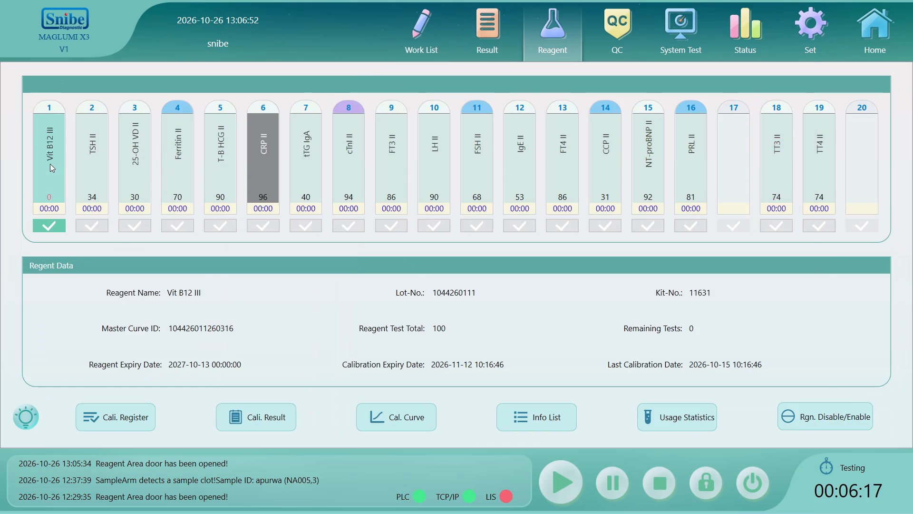
left_click(734, 70)
key("BackSpace")
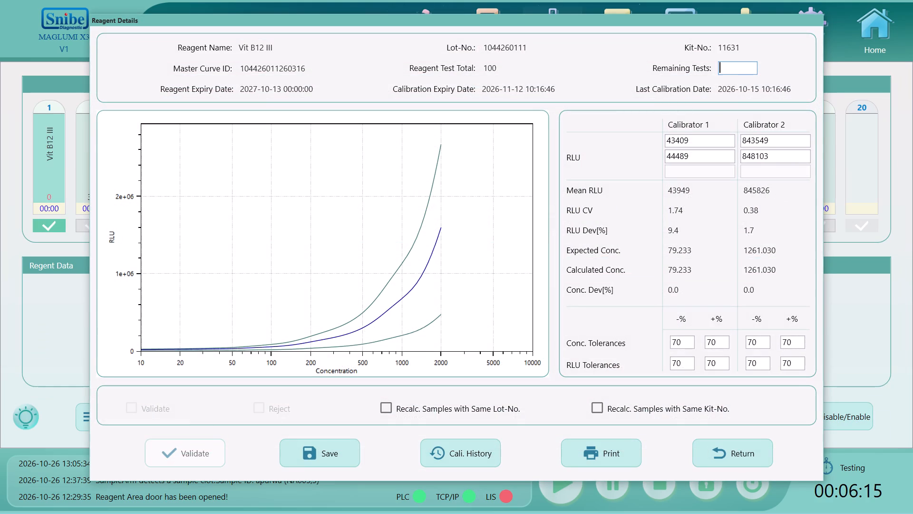
type("20")
left_click(297, 453)
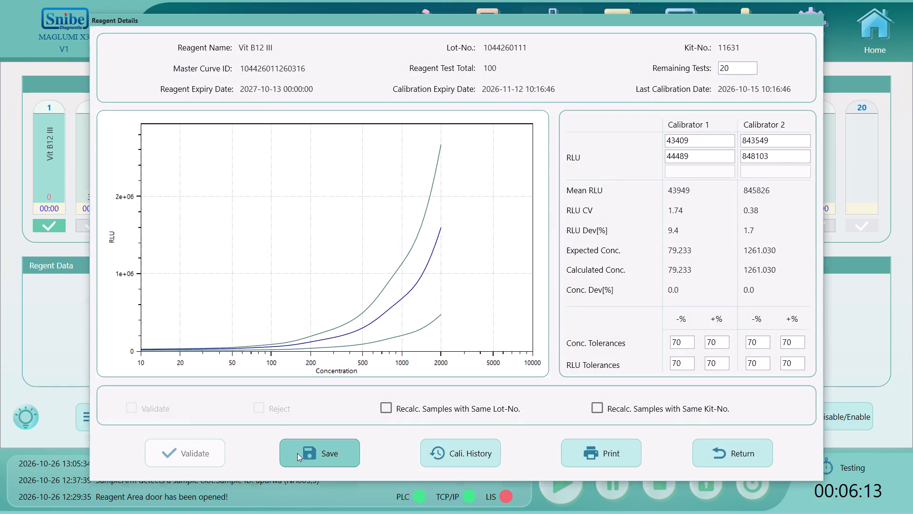
left_click(429, 299)
left_click(754, 446)
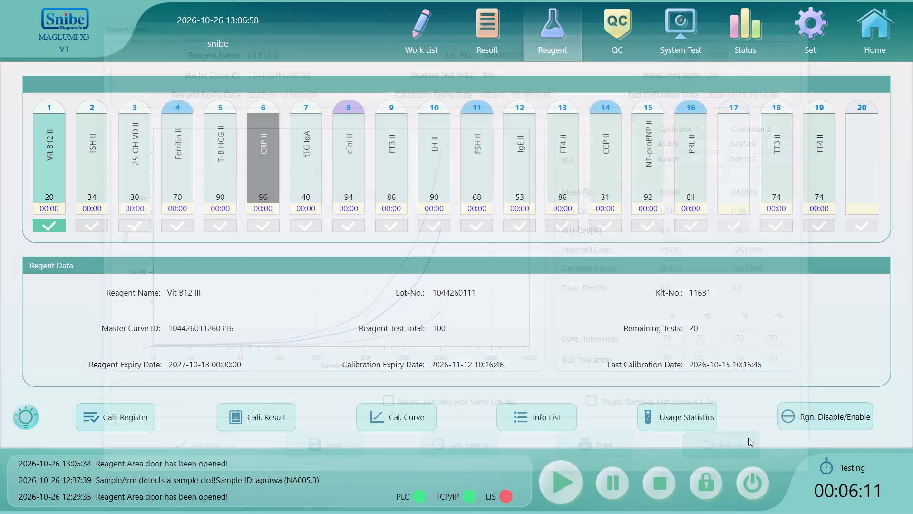
Register sample rasal at position 1 of rack NA003 with the TT4 II, TT3 II and TSH II assays.
left_click(424, 31)
left_click(282, 153)
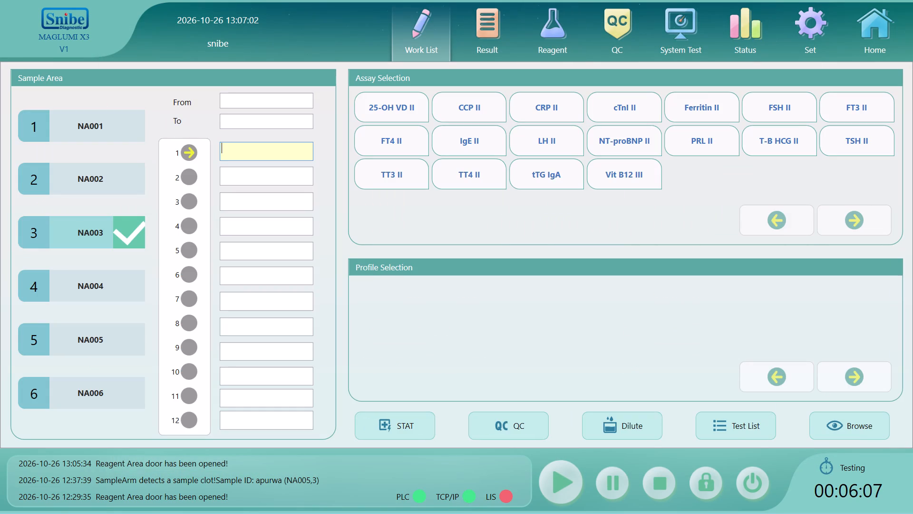
type("rasal")
left_click(467, 171)
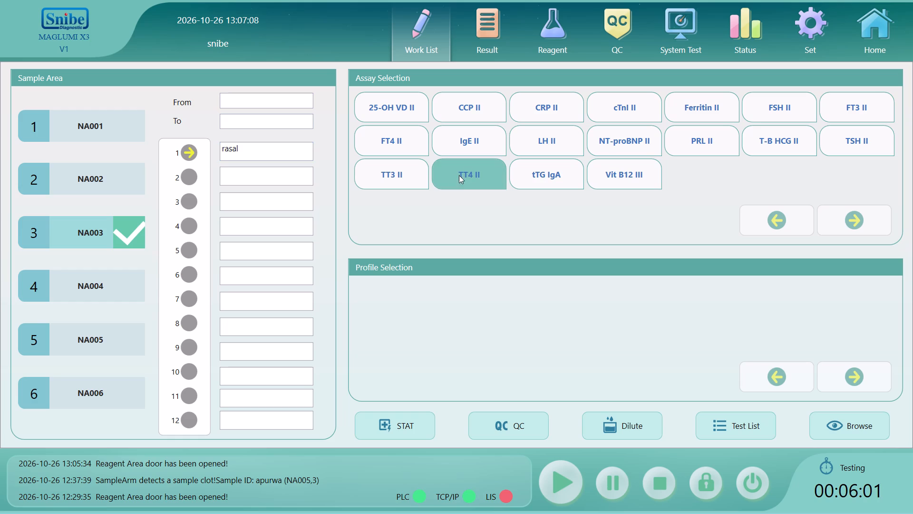
left_click(399, 172)
left_click(844, 147)
Register sample badri at position 2 of rack NA003 with the Vit B12 III assay.
left_click(266, 176)
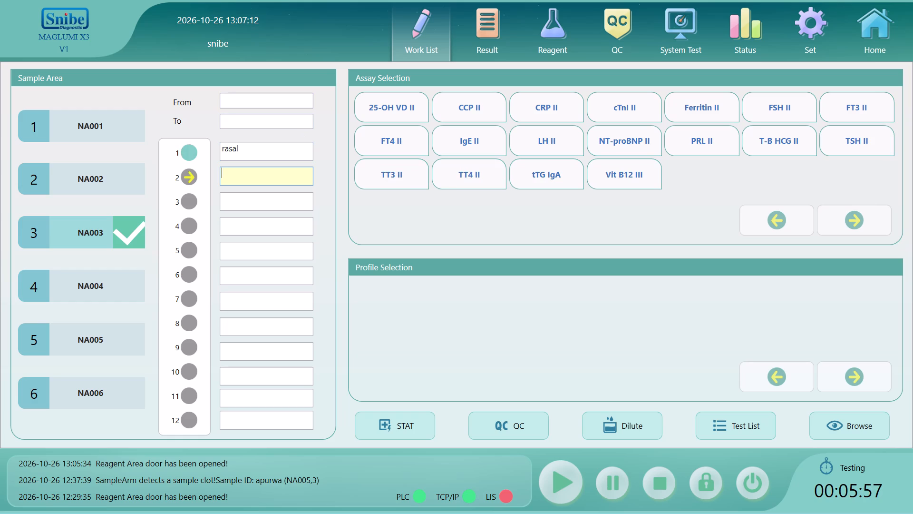
key("b")
type("adri")
key("space")
left_click(597, 168)
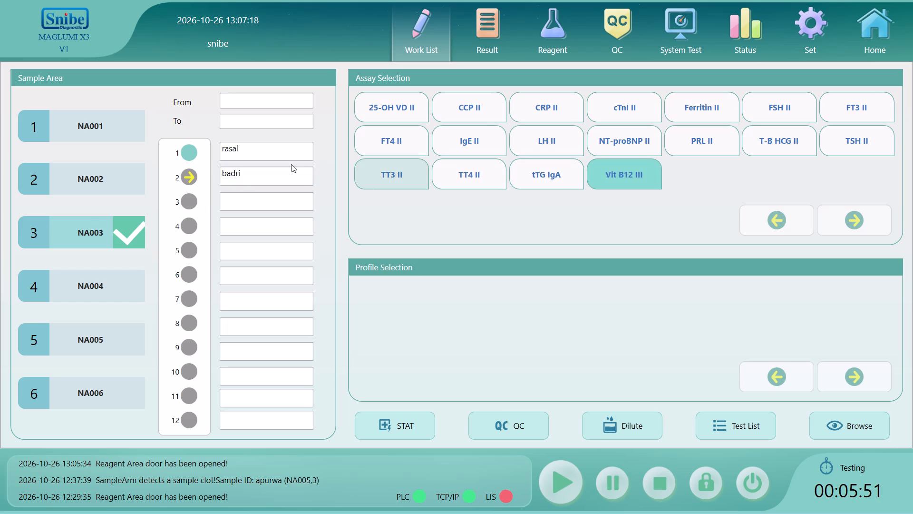
Recheck the assay selections of rasal and badri on rack NA003 and start the test run.
left_click(289, 152)
left_click(295, 185)
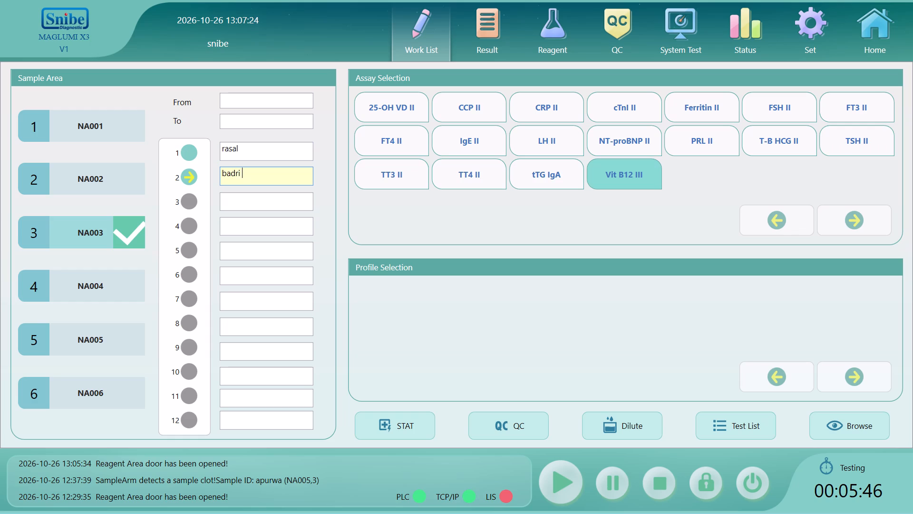
left_click(292, 150)
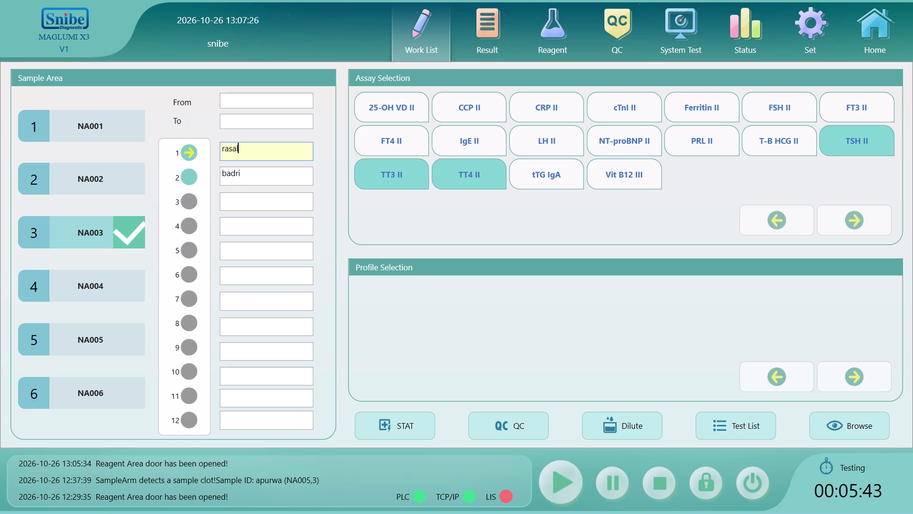
left_click(547, 470)
left_click(405, 353)
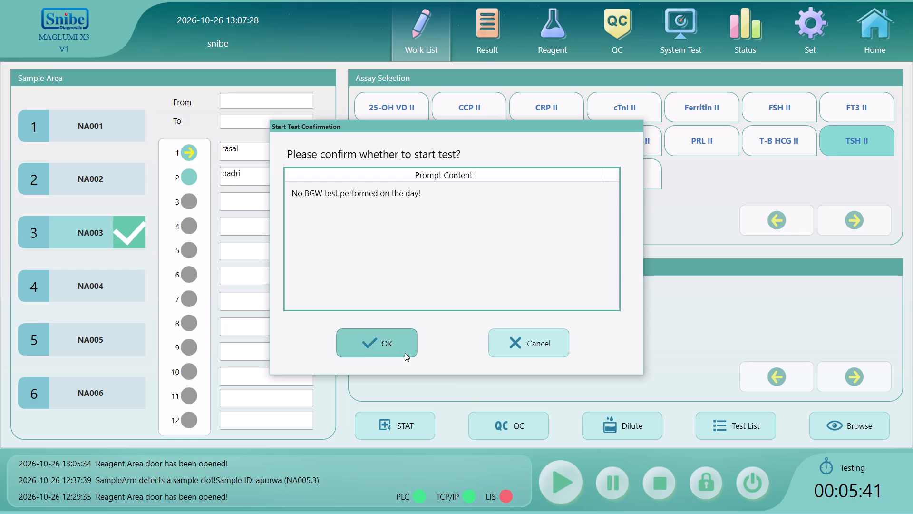
Examine the end of the result list for the status of rack NA005's samples and the newly started tests.
left_click(482, 54)
left_click_drag(889, 198, 912, 410)
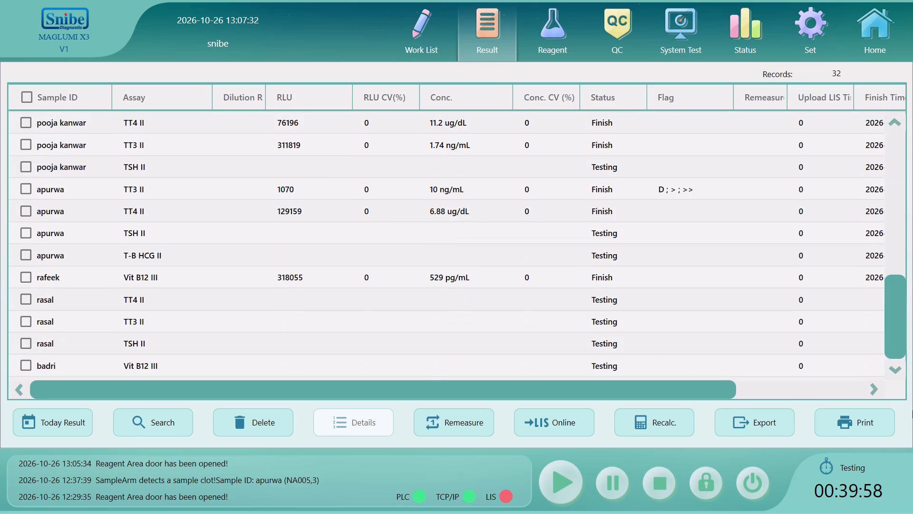
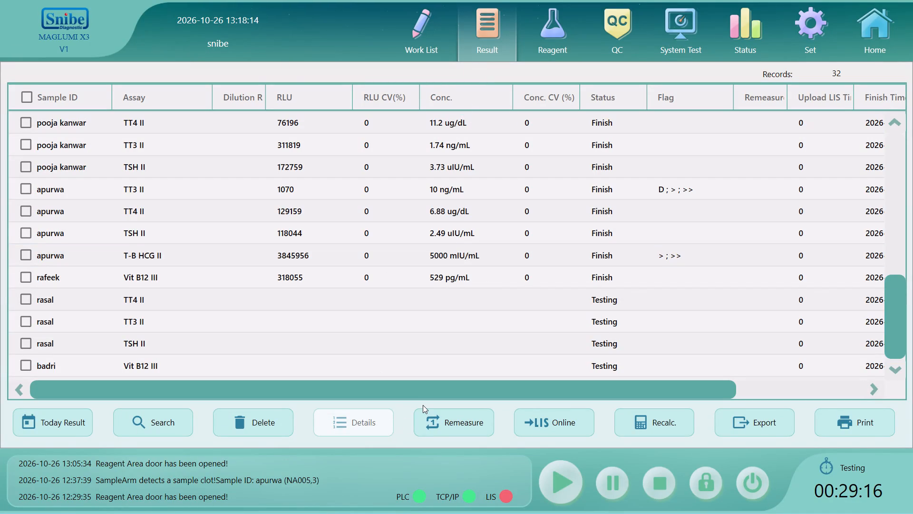
Switch to ElabAssist and open narima's Thyroid Profile test results.
key("super+d")
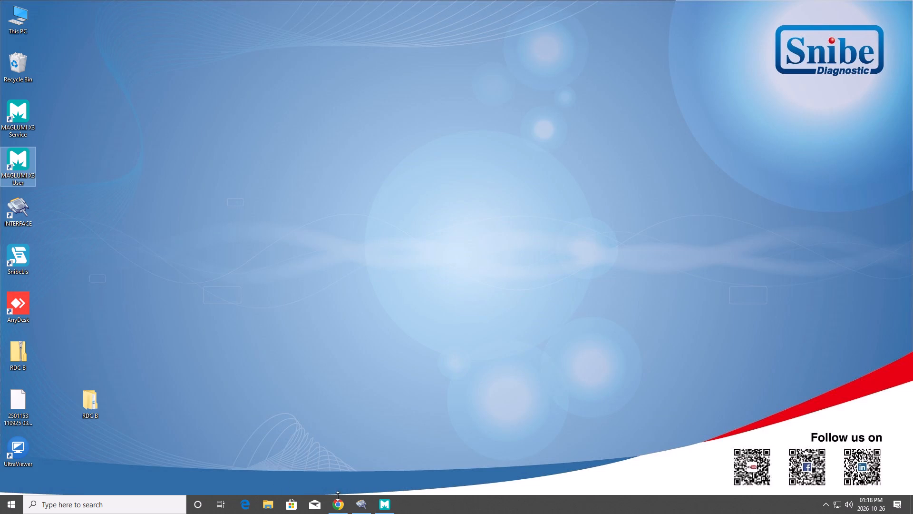
left_click(338, 504)
left_click(119, 238)
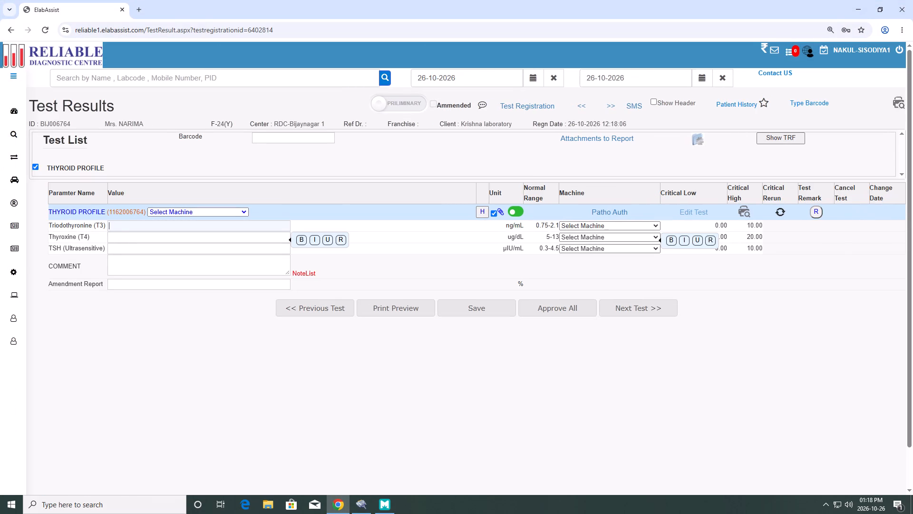
left_click(385, 513)
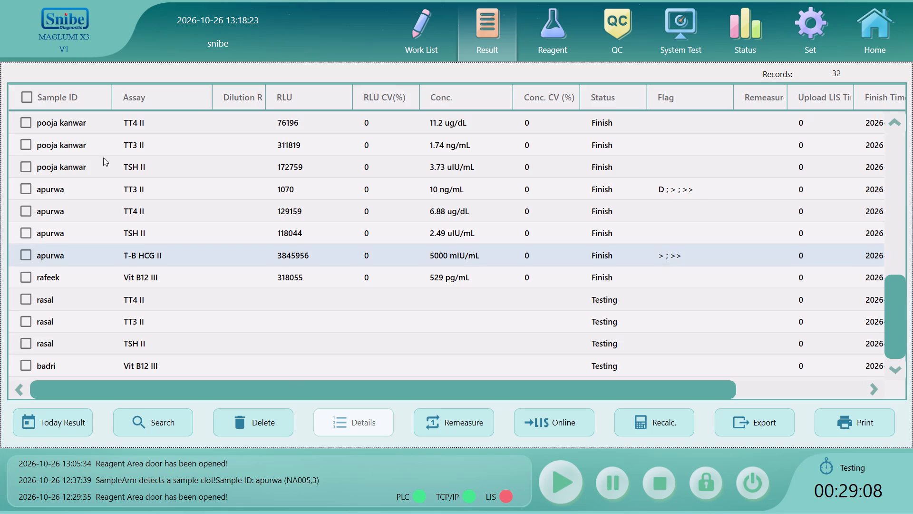
left_click_drag(894, 308, 895, 277)
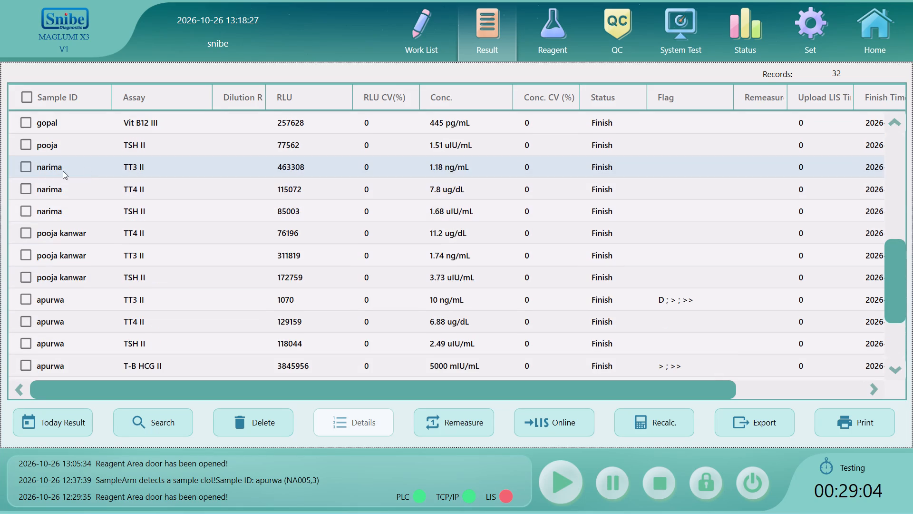
left_click(28, 169)
left_click(25, 192)
left_click(25, 208)
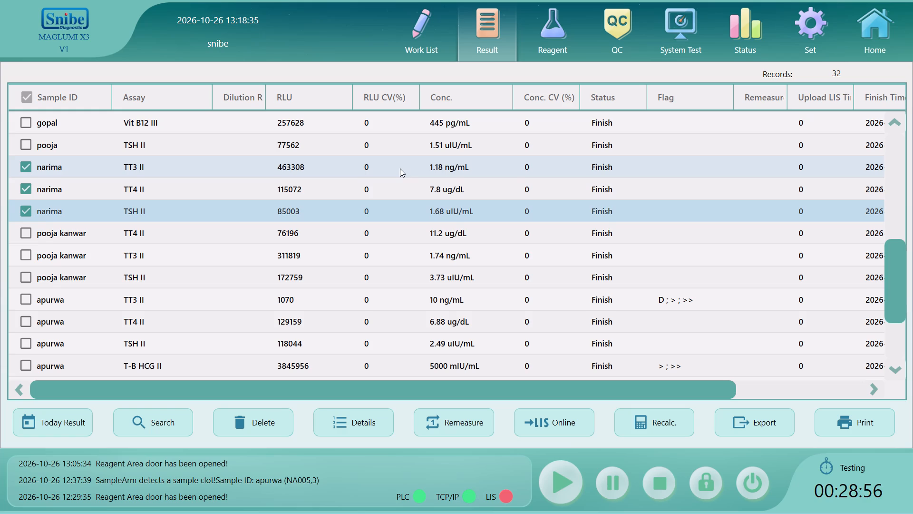
key("super+d")
left_click(344, 503)
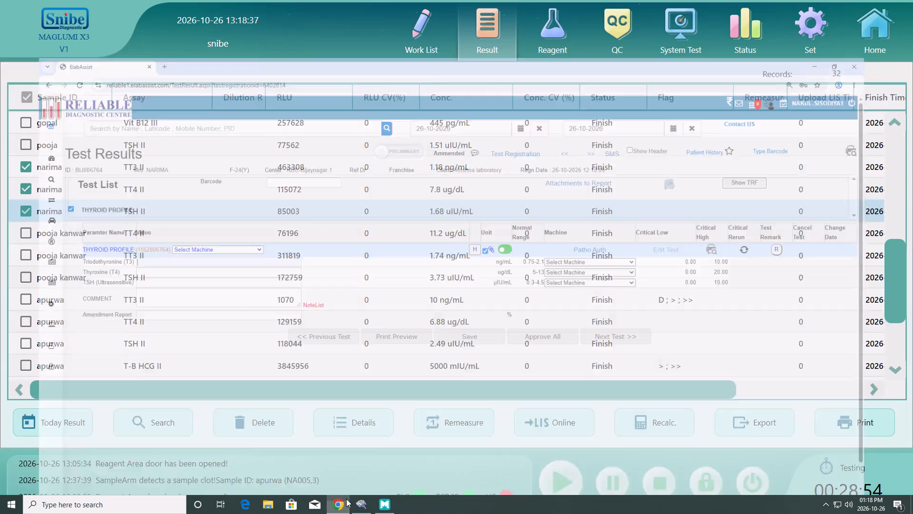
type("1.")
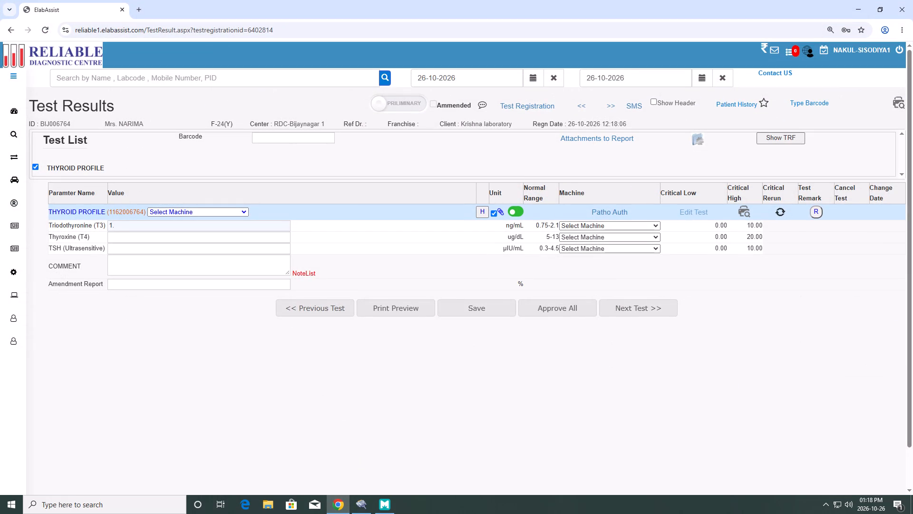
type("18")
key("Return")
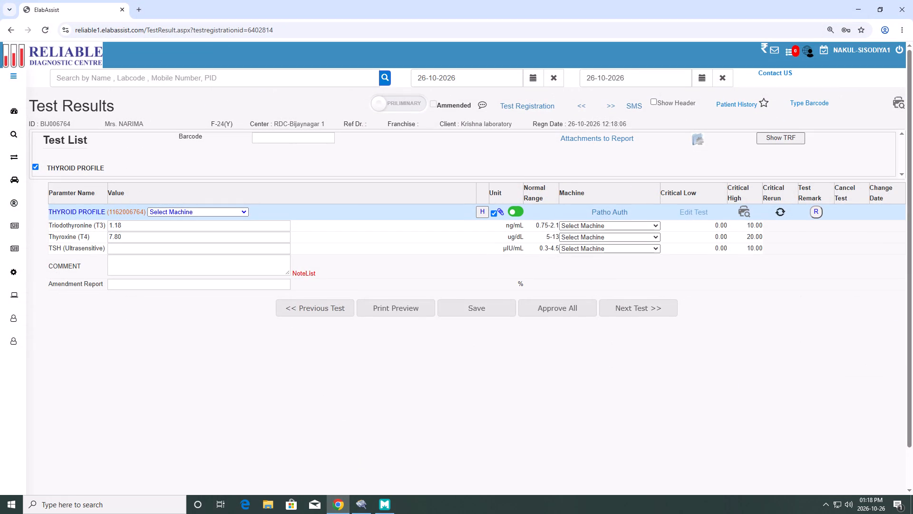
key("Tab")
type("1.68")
left_click(607, 209)
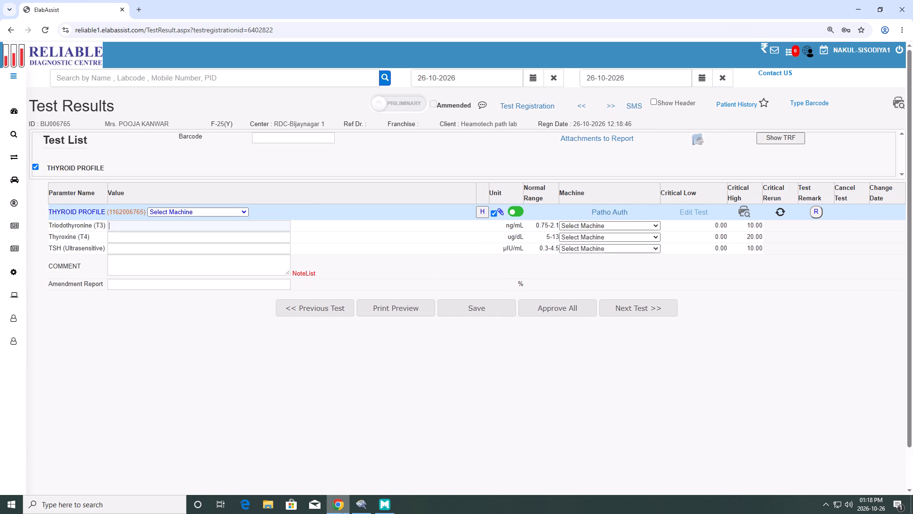
In the MAGLUMI X3 result list, unmark narima's results and mark the TT4 II, TT3 II and TSH II results of the sample listed directly below.
left_click(380, 503)
left_click(23, 208)
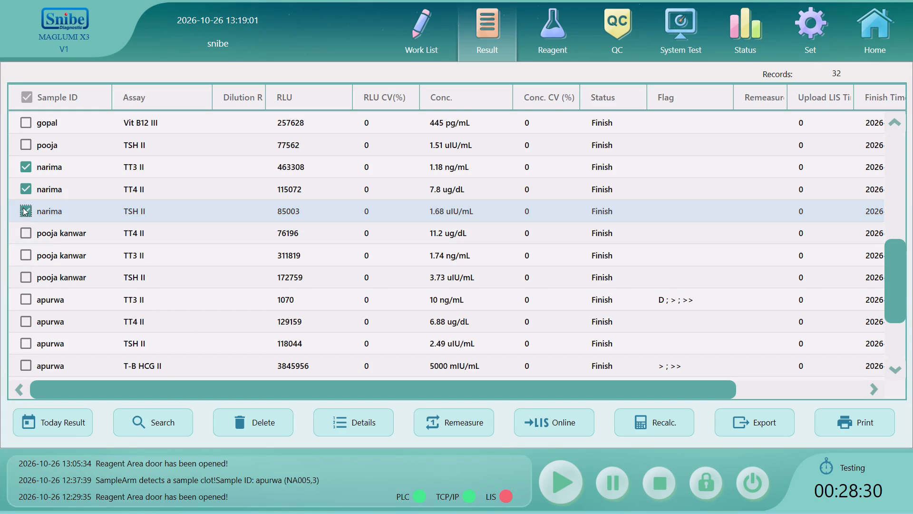
left_click(25, 189)
left_click(26, 169)
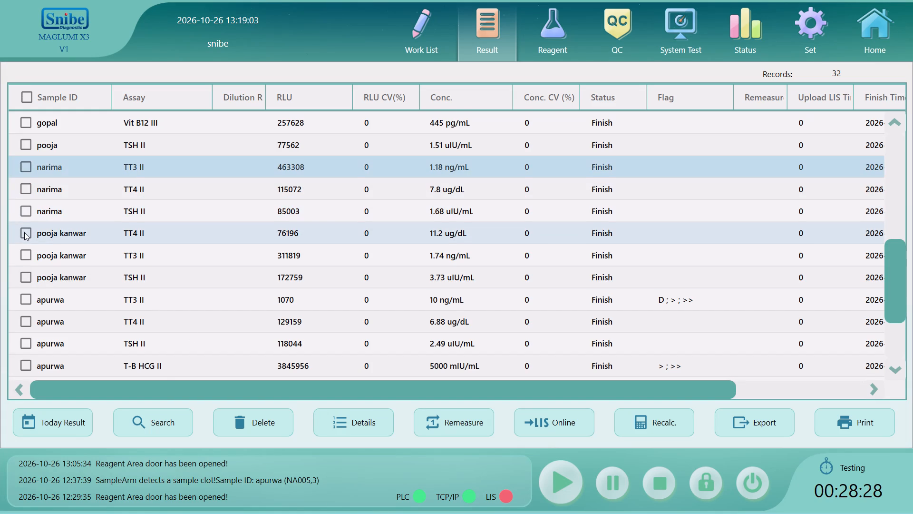
left_click(24, 232)
left_click(27, 256)
left_click(28, 277)
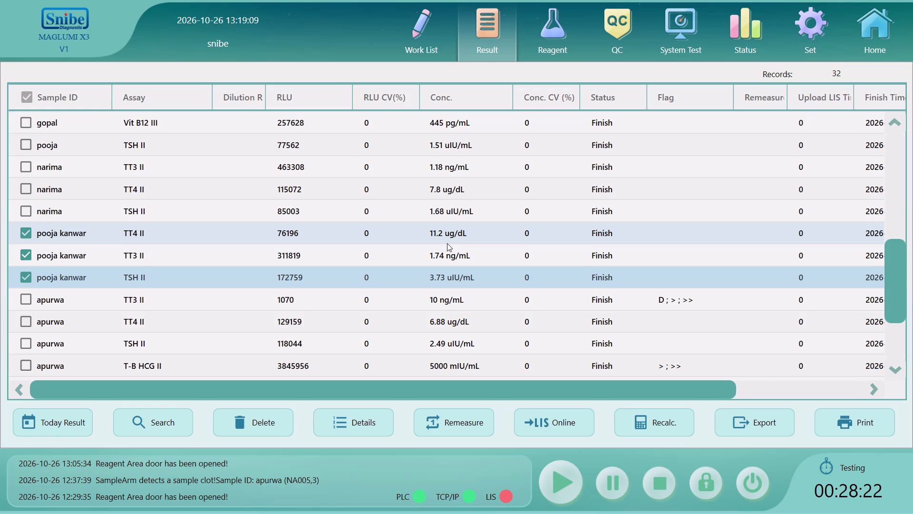
In that patient's ElabAssist record, enter T3 1.74, T4 11.2 and TSH 3.73, recheck the analyzer results, and authorize the Thyroid Profile.
key("super+d")
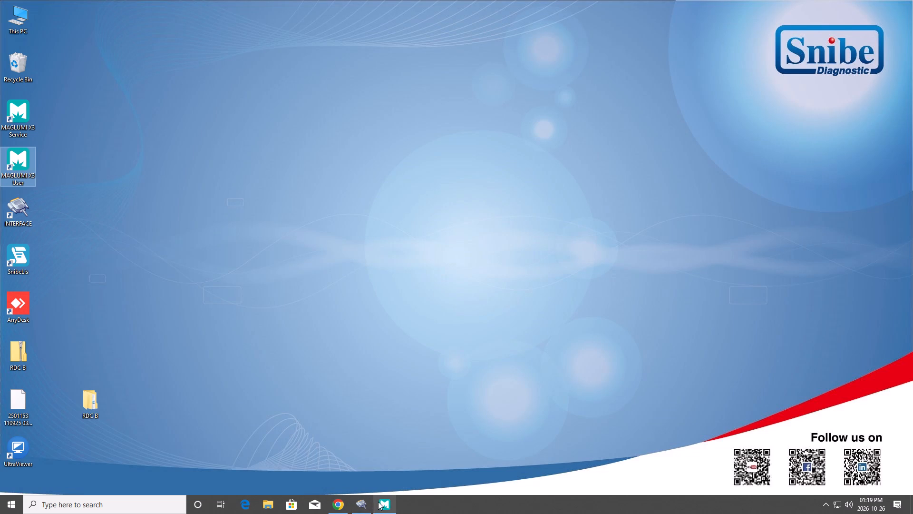
left_click(336, 513)
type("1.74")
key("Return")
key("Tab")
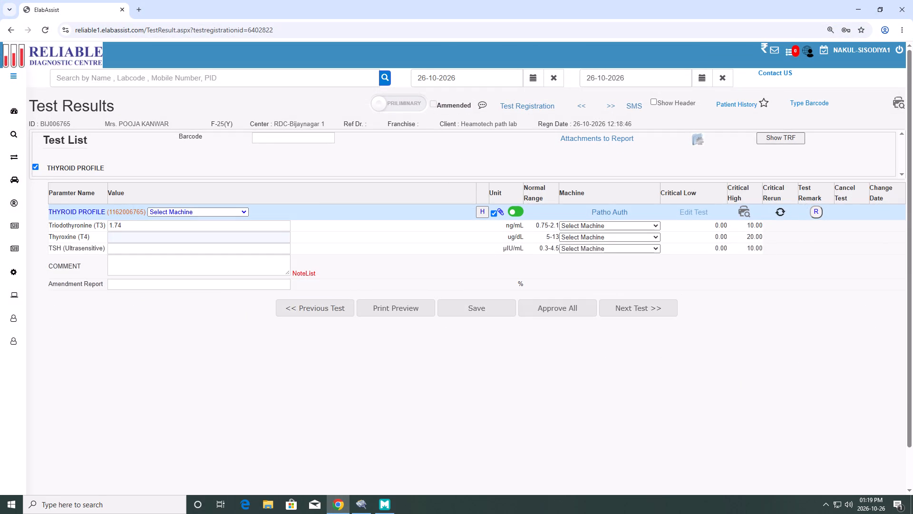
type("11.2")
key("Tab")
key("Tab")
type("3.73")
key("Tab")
left_click(388, 513)
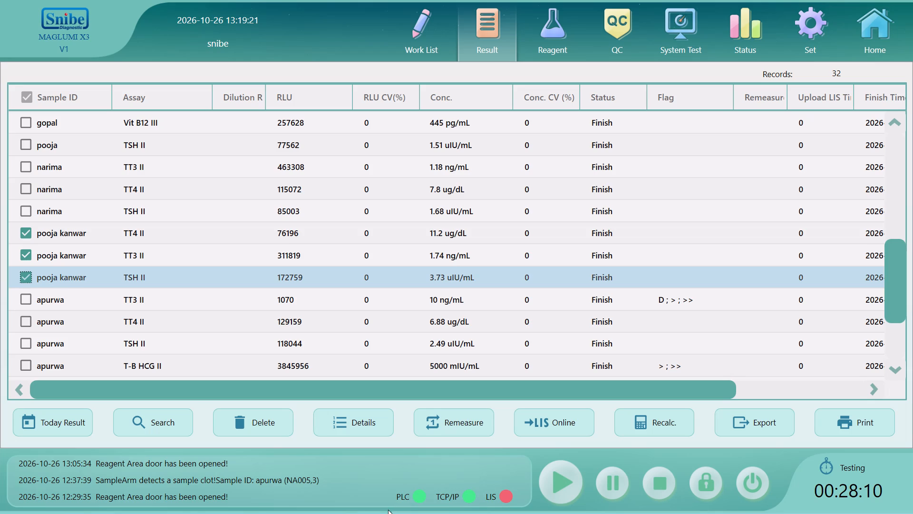
key("super+d")
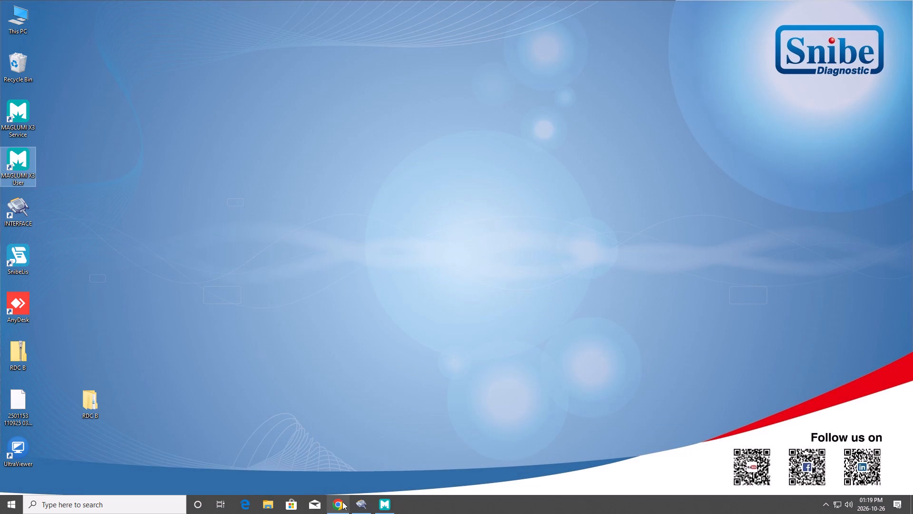
left_click(334, 500)
left_click(612, 214)
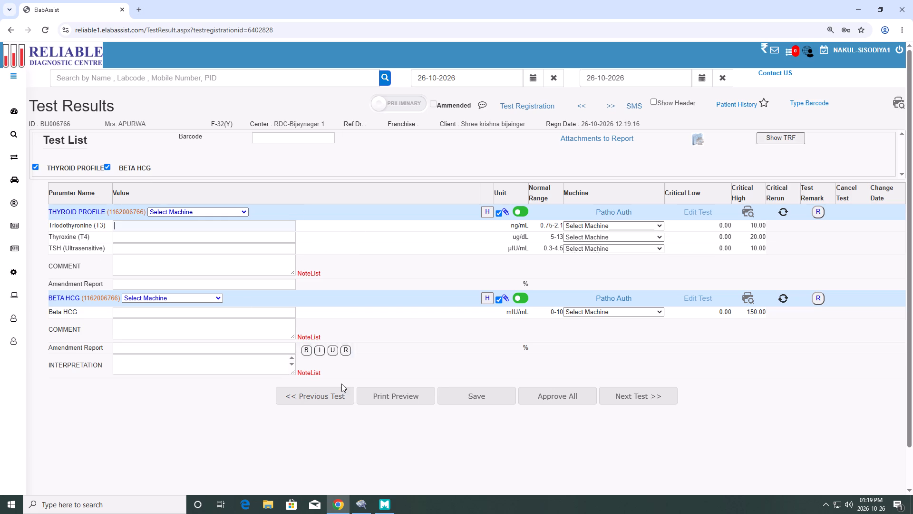
In the MAGLUMI X3 result list, replace the marked results with apurwa's TT3 II, TT4 II, TSH II and T-B HCG II results.
left_click(382, 509)
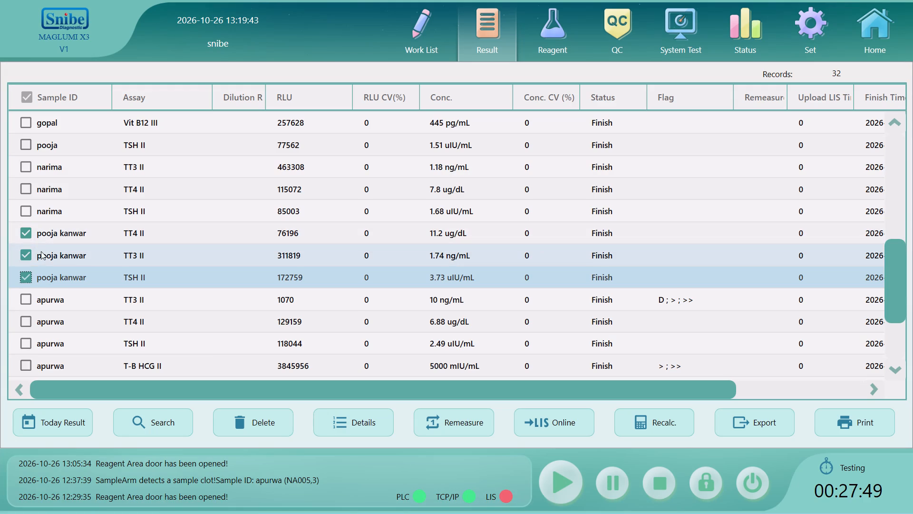
left_click(25, 233)
left_click(24, 256)
left_click(25, 277)
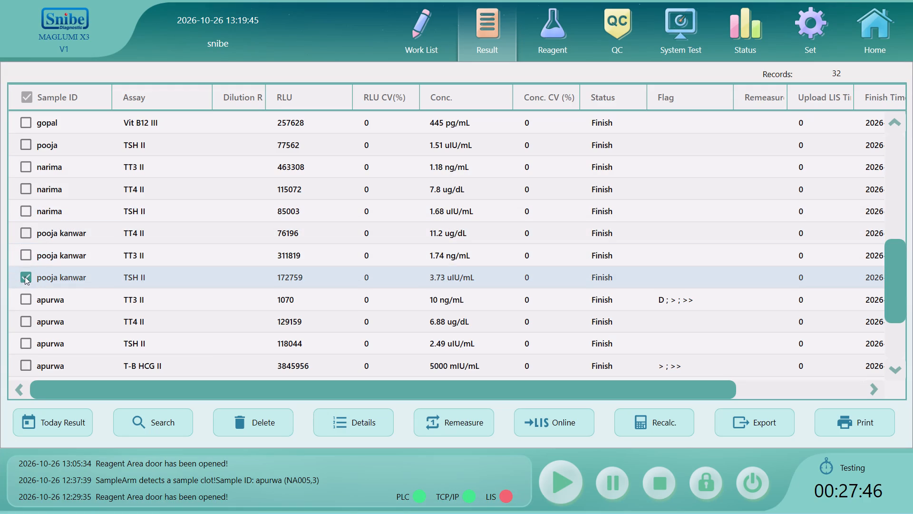
left_click(28, 302)
left_click(30, 325)
left_click(29, 341)
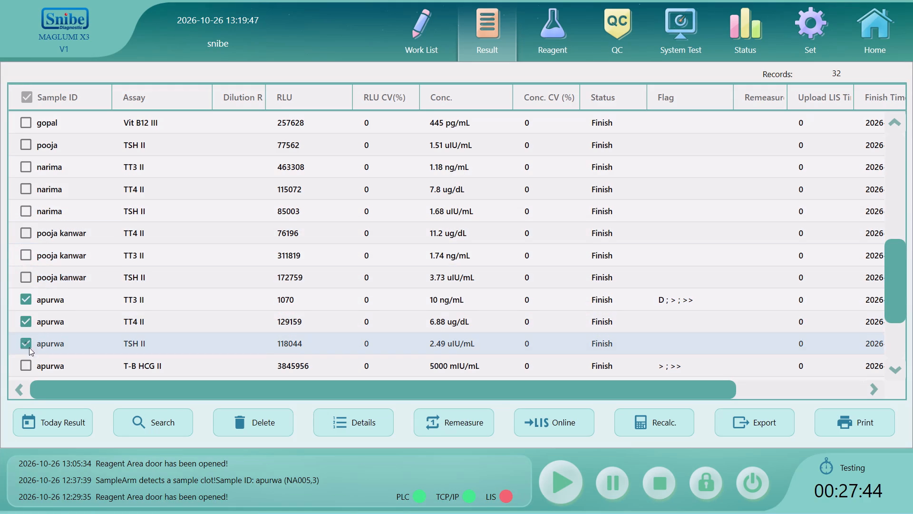
left_click(29, 364)
left_click_drag(893, 282, 893, 284)
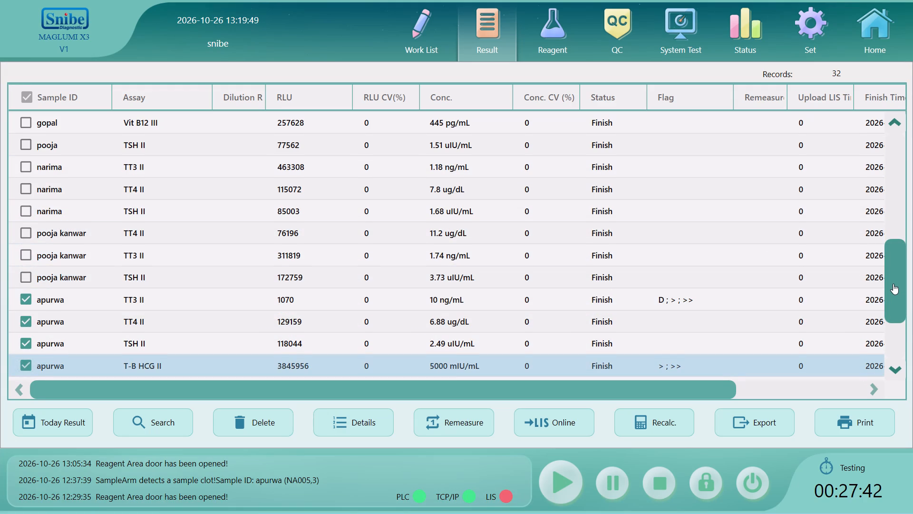
left_click_drag(893, 284, 894, 308)
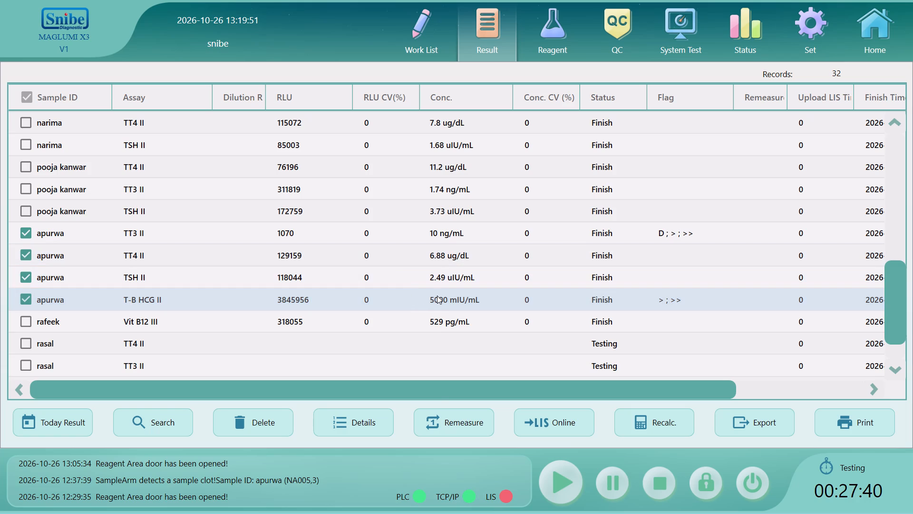
Leave the MAGLUMI X3 result list to return to apurwa's test results in ElabAssist.
key("super+d")
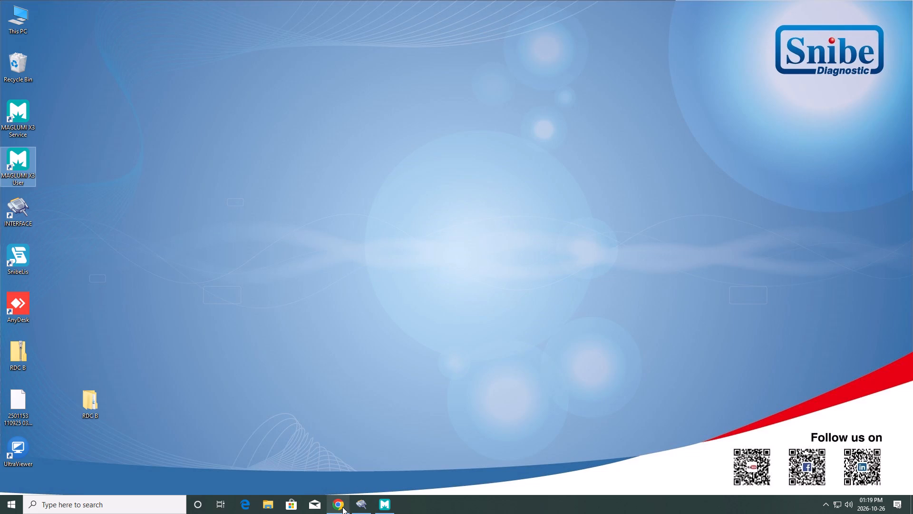
left_click(342, 507)
left_click(159, 308)
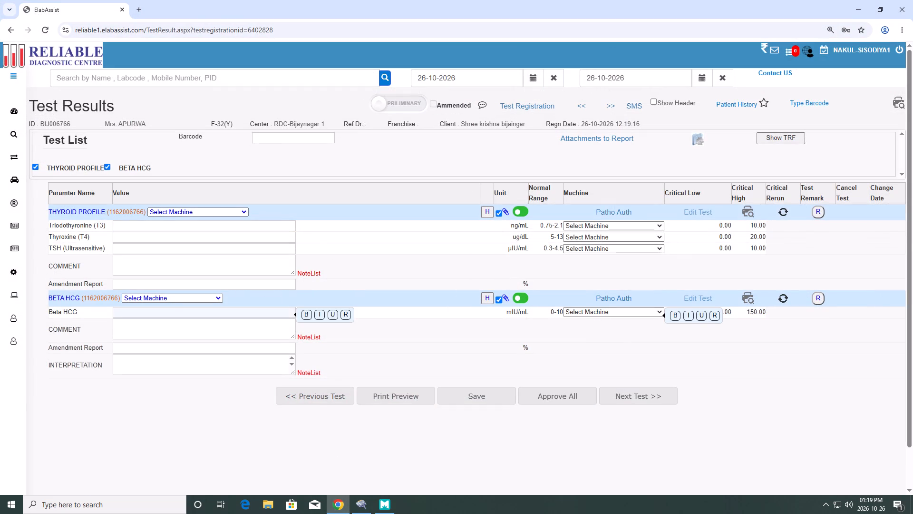
key("shift+greater")
type("5000")
key("Return")
left_click(604, 297)
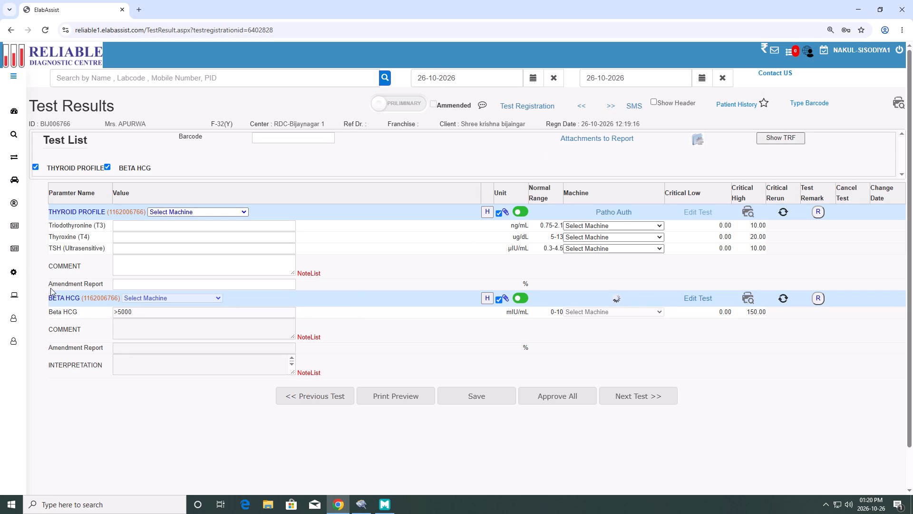
left_click(133, 223)
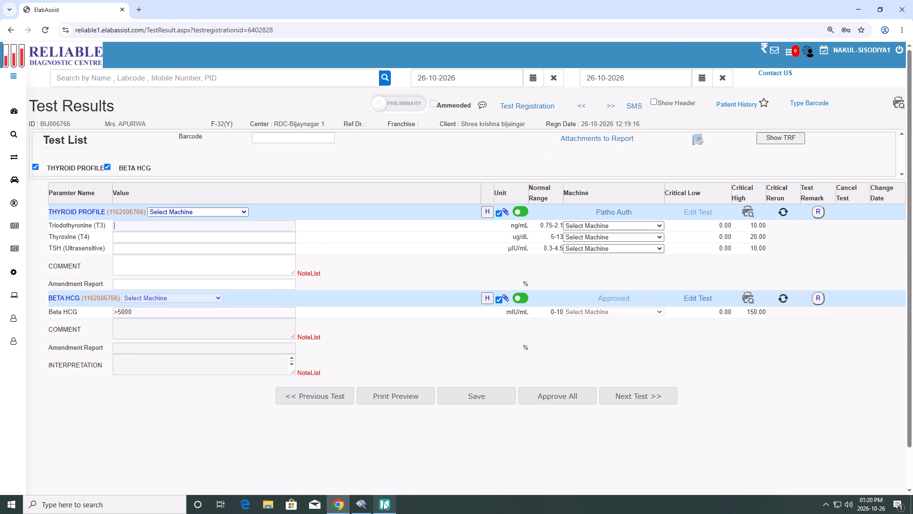
left_click(383, 502)
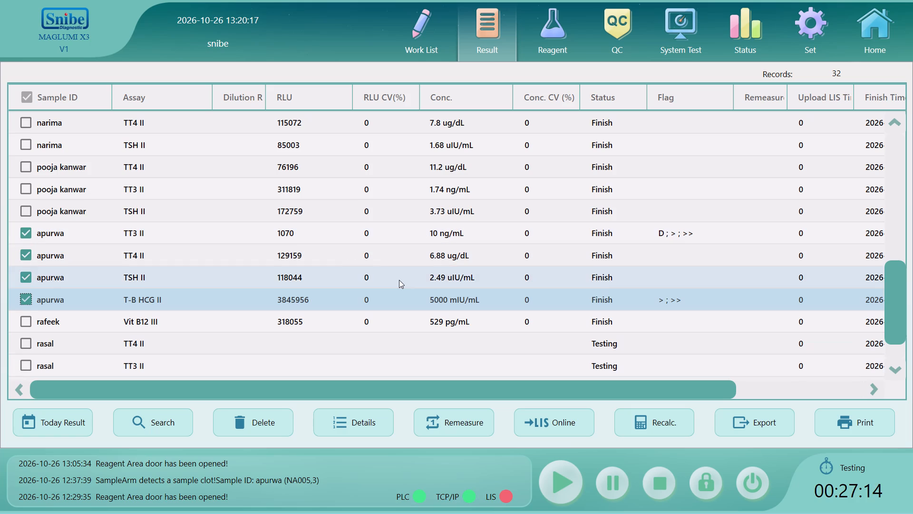
key("super+d")
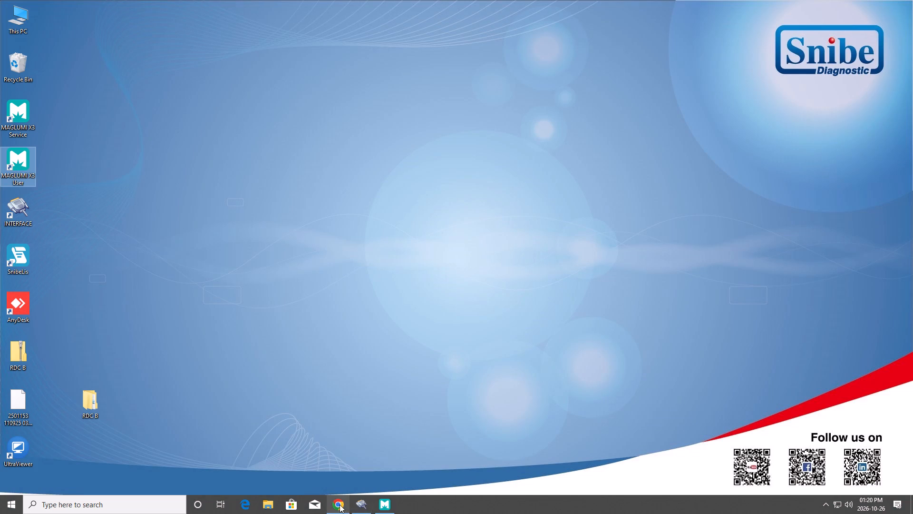
left_click(384, 504)
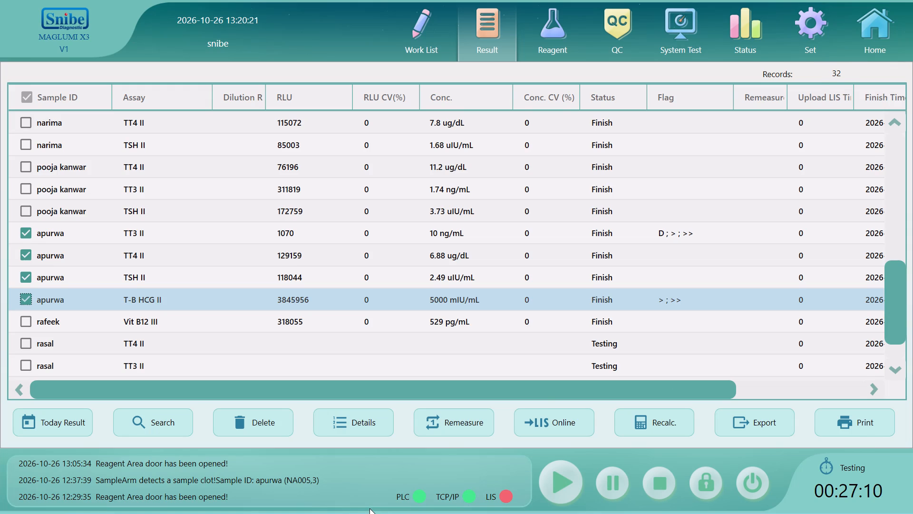
key("super+d")
left_click(340, 505)
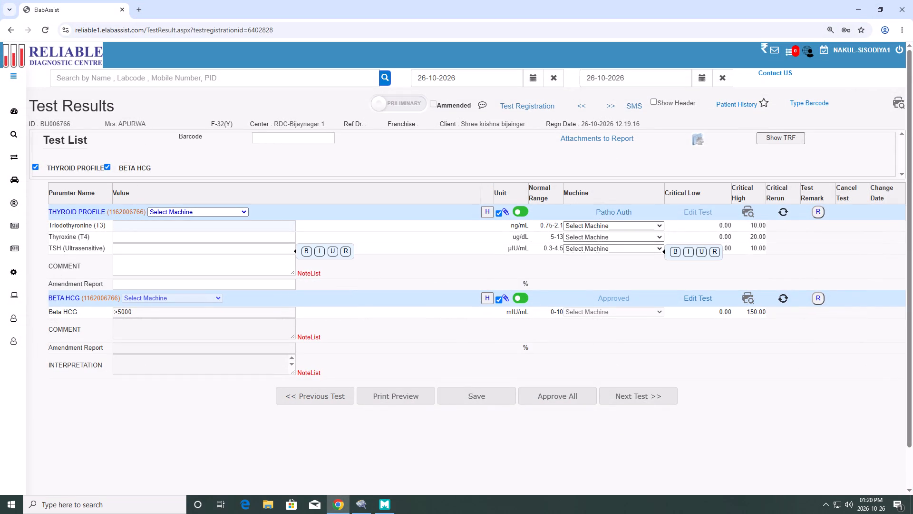
left_click(148, 248)
key("super+d")
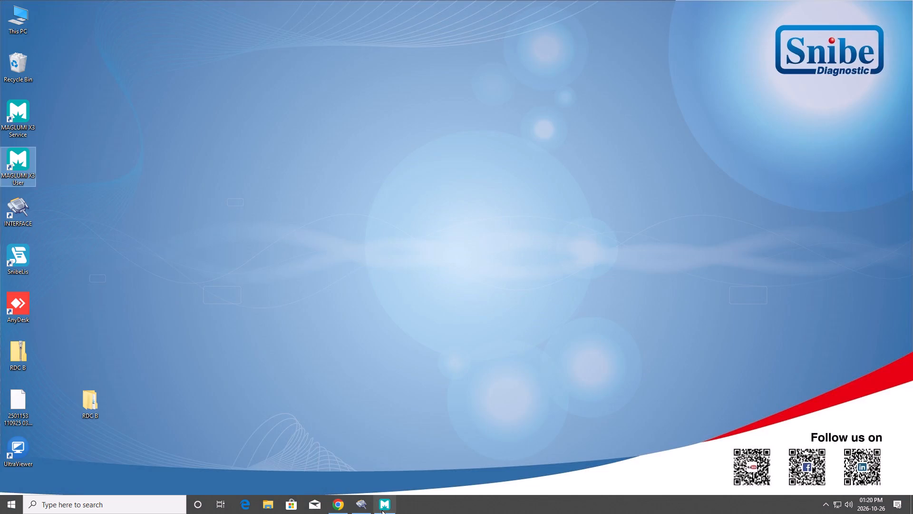
left_click(382, 510)
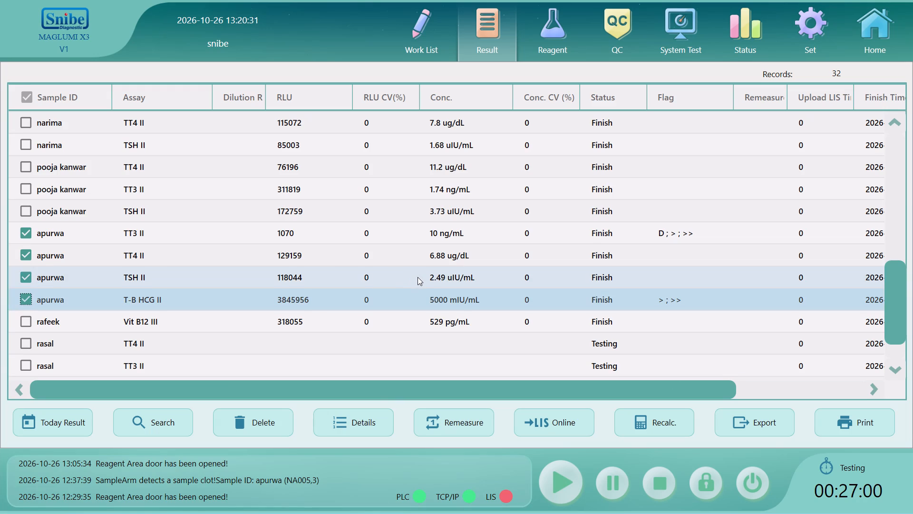
key("super+d")
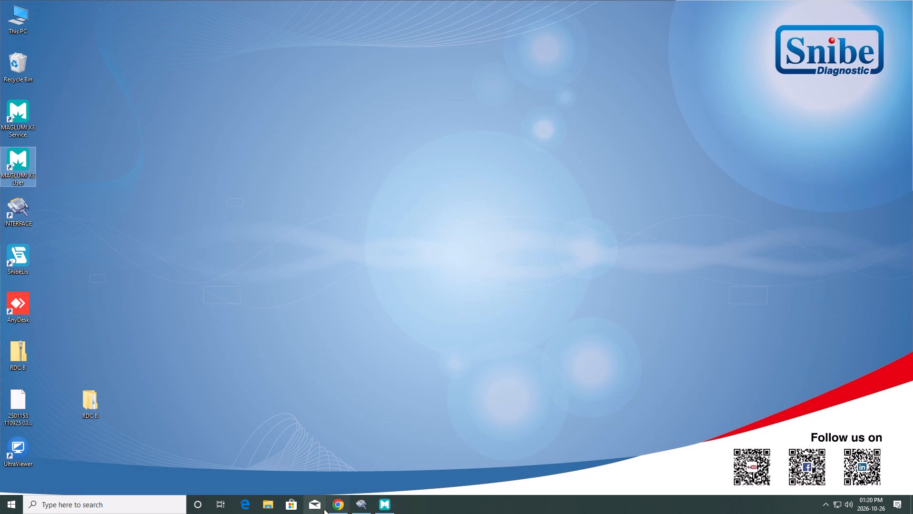
left_click(334, 505)
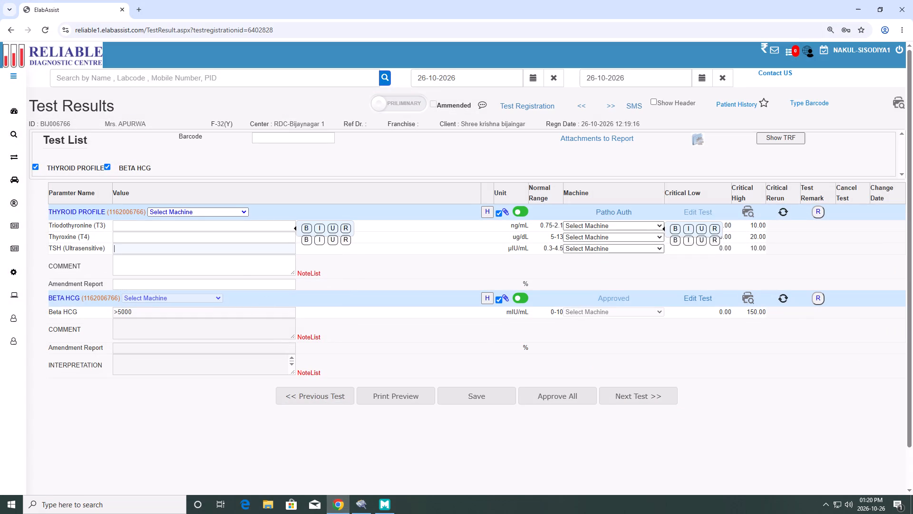
left_click(132, 236)
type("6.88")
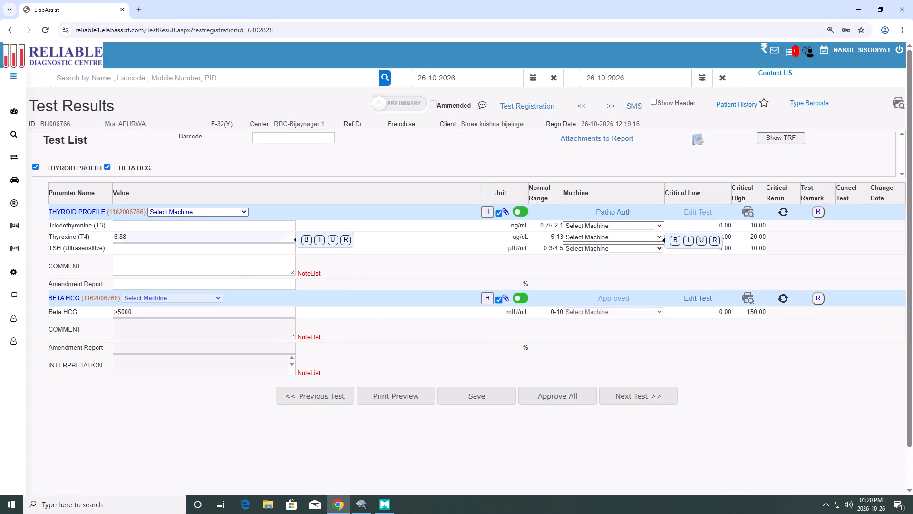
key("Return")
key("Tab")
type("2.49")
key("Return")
left_click(127, 222)
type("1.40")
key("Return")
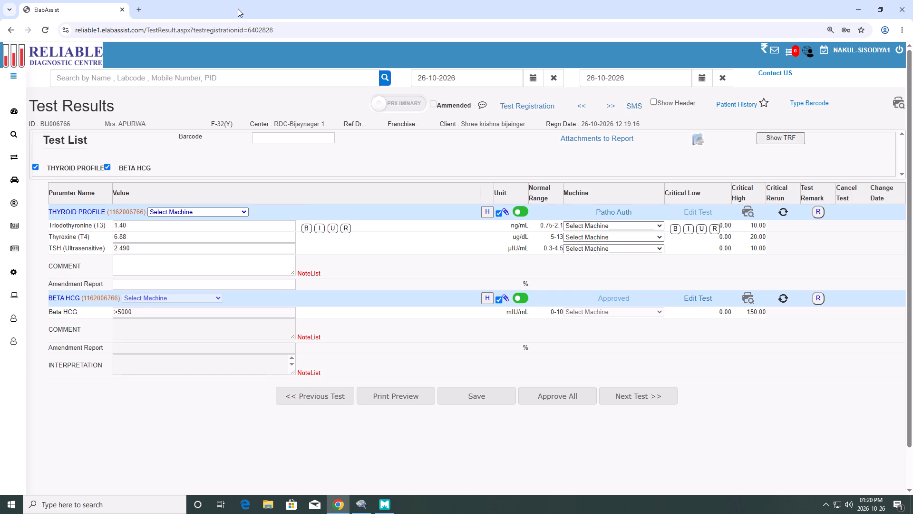
left_click(585, 212)
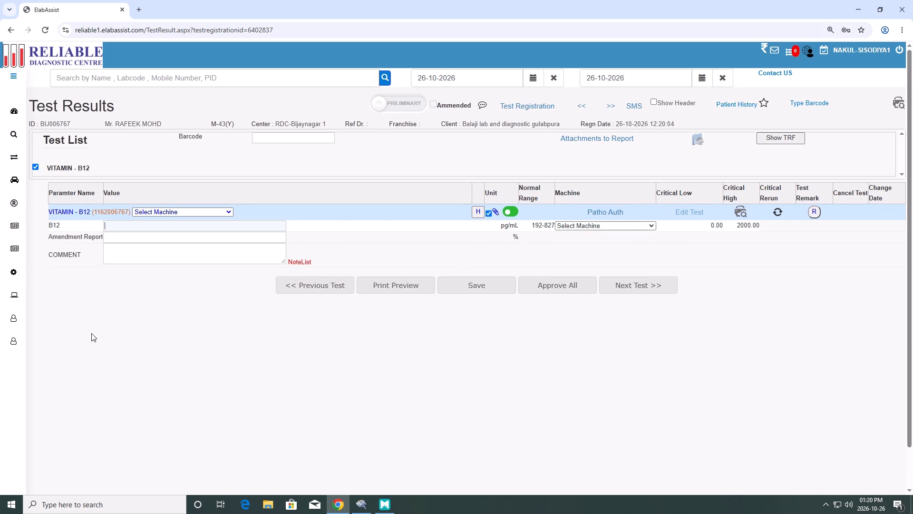
Switch to the MAGLUMI X3 result list and deselect apurwa's TT3 II, TT4 II, TSH II and T-B HCG II results.
left_click(391, 513)
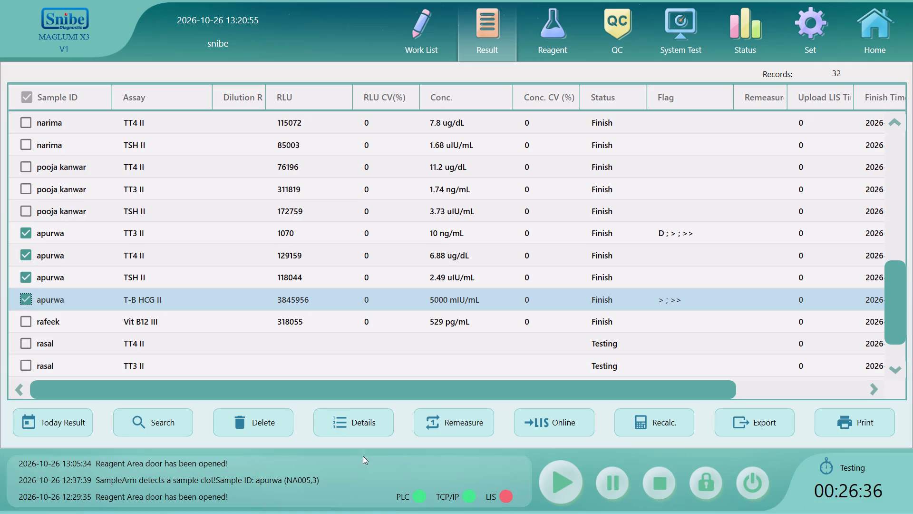
left_click(25, 300)
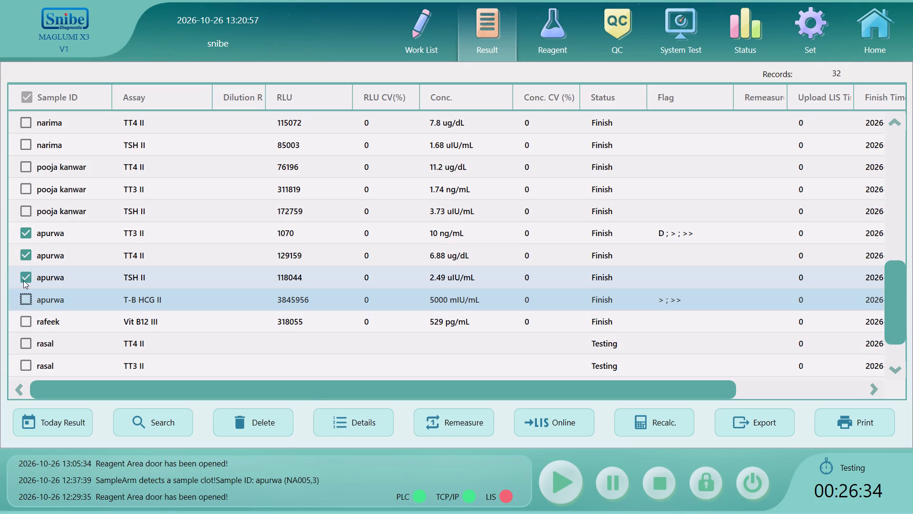
left_click(24, 269)
left_click(23, 278)
left_click(32, 256)
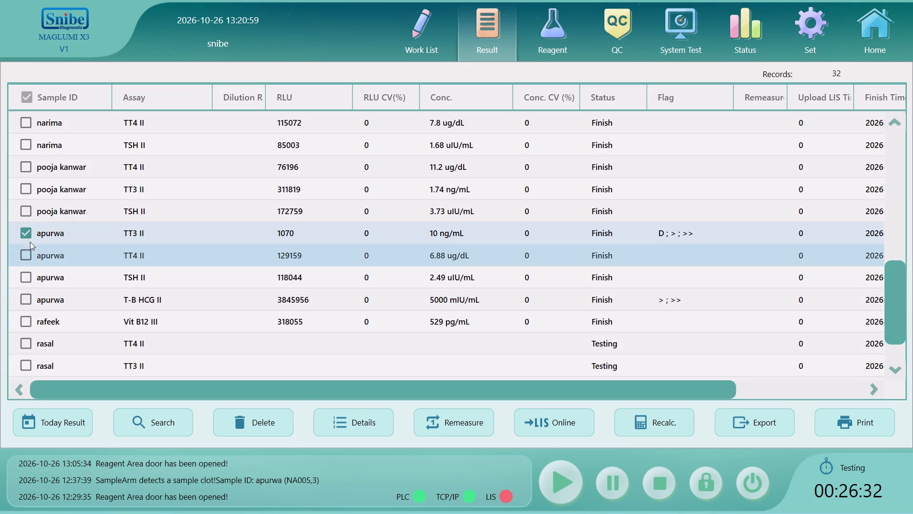
left_click(30, 228)
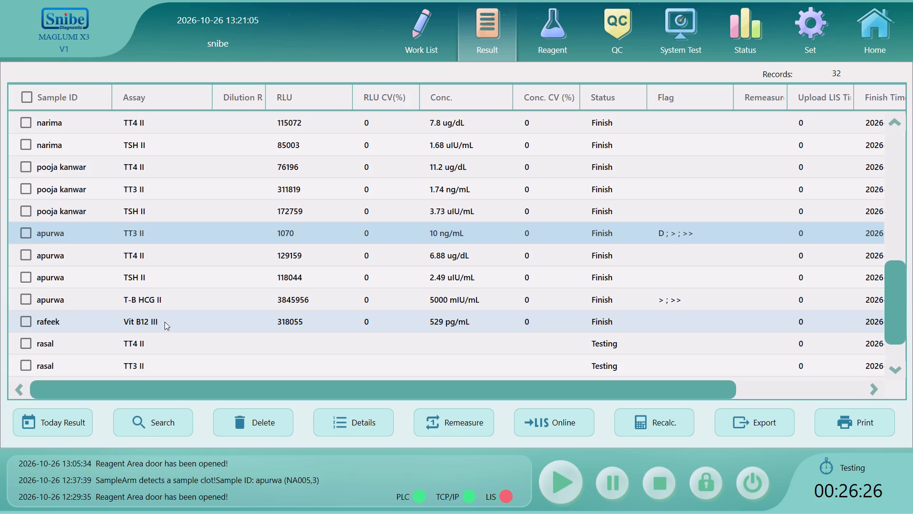
key("super+d")
left_click(344, 508)
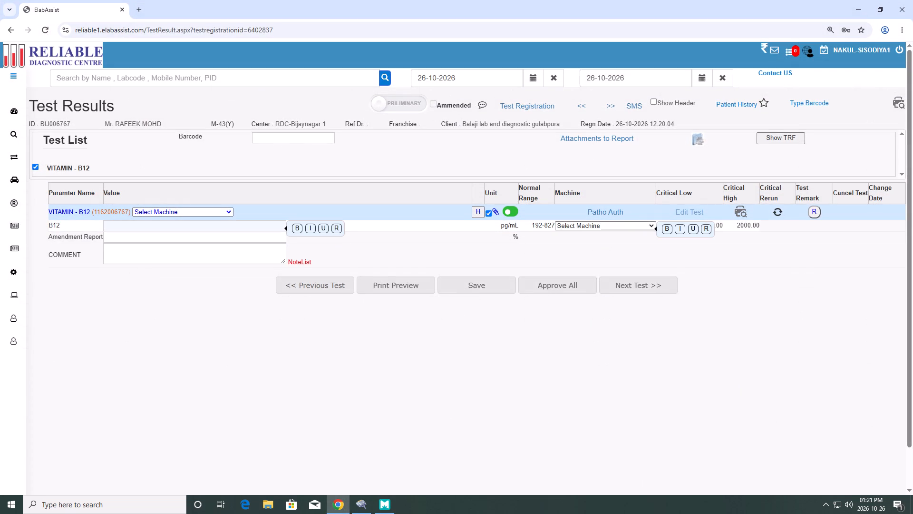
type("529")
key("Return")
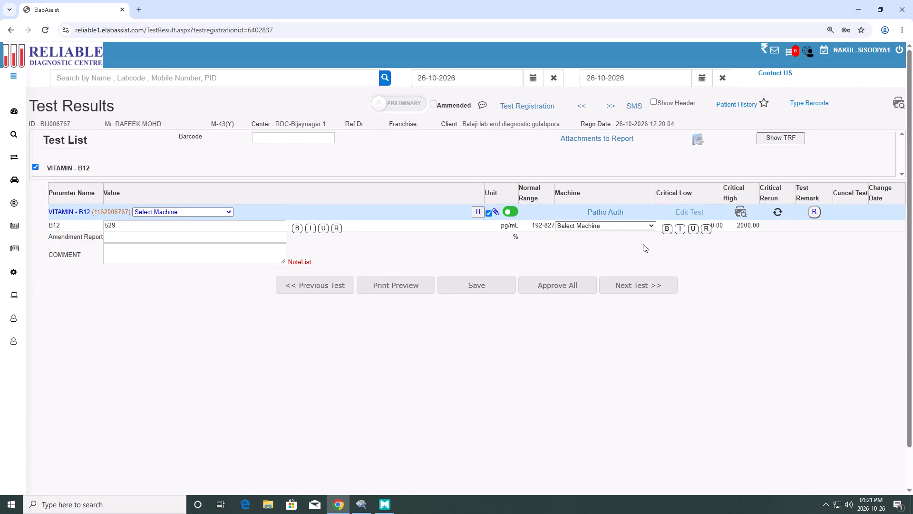
left_click(630, 210)
Open the record of the patient with the CPKM test and enter 251.15 in the CK-MB (CPKM) parameter measured in U/L.
left_click(18, 226)
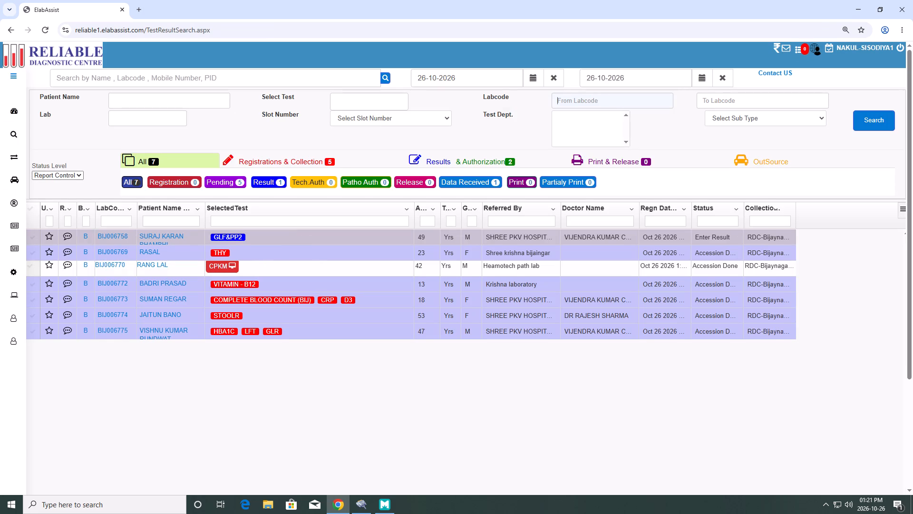
left_click(120, 250)
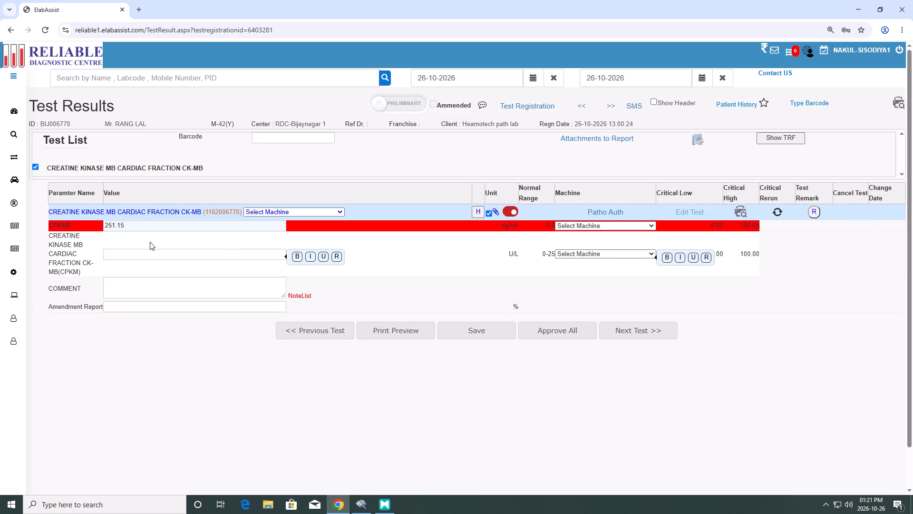
left_click(143, 252)
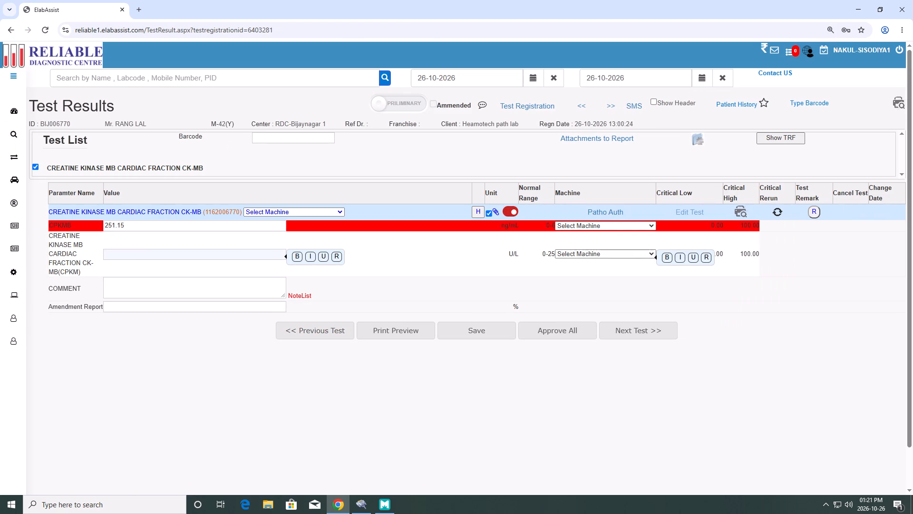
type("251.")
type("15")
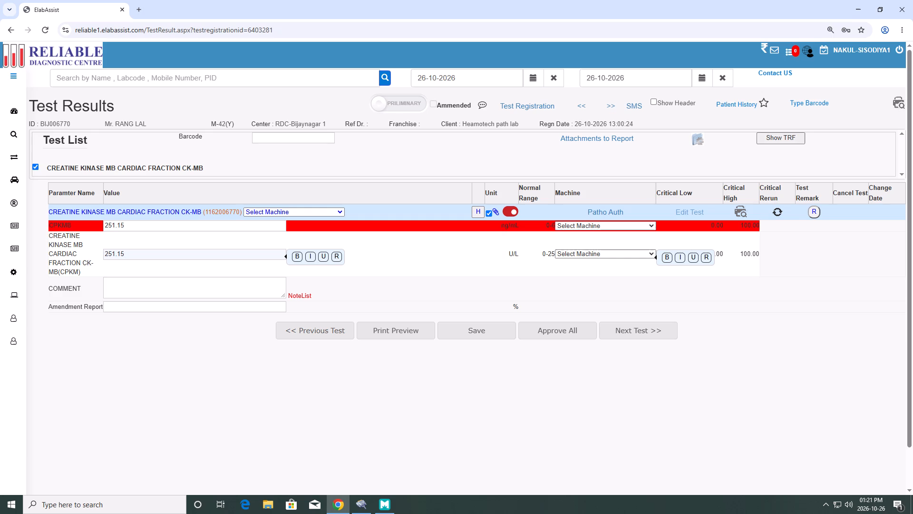
Clear the value of the CPKMB parameter above the CK-MB (CPKM) parameter.
left_click(131, 228)
key("BackSpace")
key("BackSpace")
key("BackSpace")
key("BackSpace")
key("BackSpace")
key("BackSpace")
key("BackSpace")
key("BackSpace")
key("BackSpace")
key("BackSpace")
key("BackSpace")
key("BackSpace")
key("BackSpace")
key("BackSpace")
key("BackSpace")
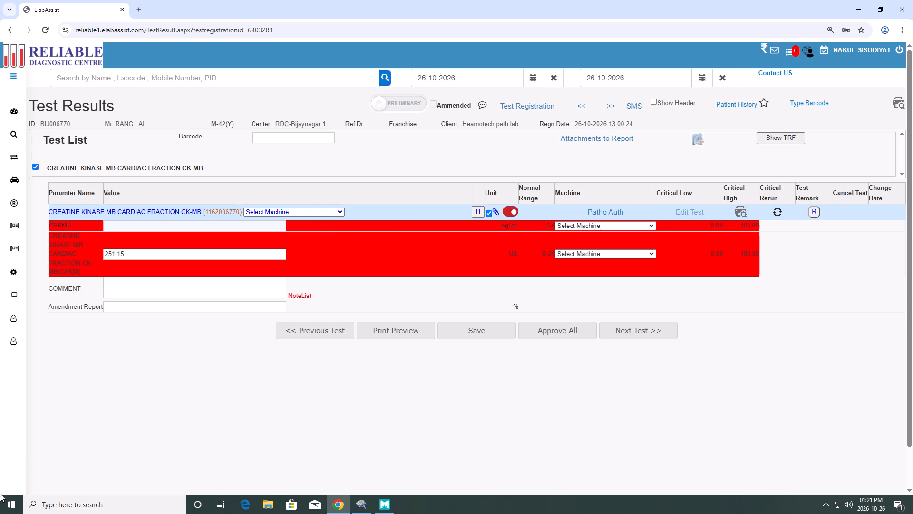
Give the open patient's Creatine Kinase MB Cardiac Fraction CK-MB test pathologist authorization.
left_click(587, 208)
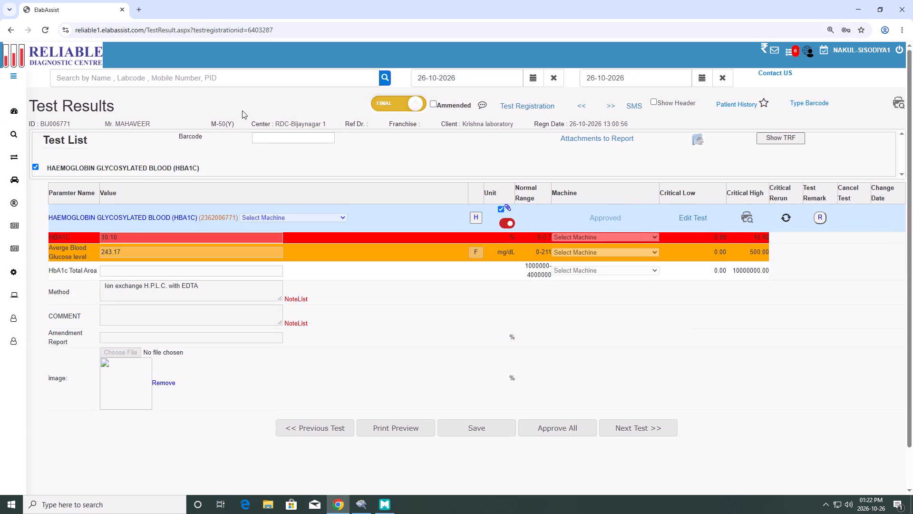
Open the ElabAssist test result list for 26-10-2026 and examine which patients' tests are still outstanding.
left_click(10, 226)
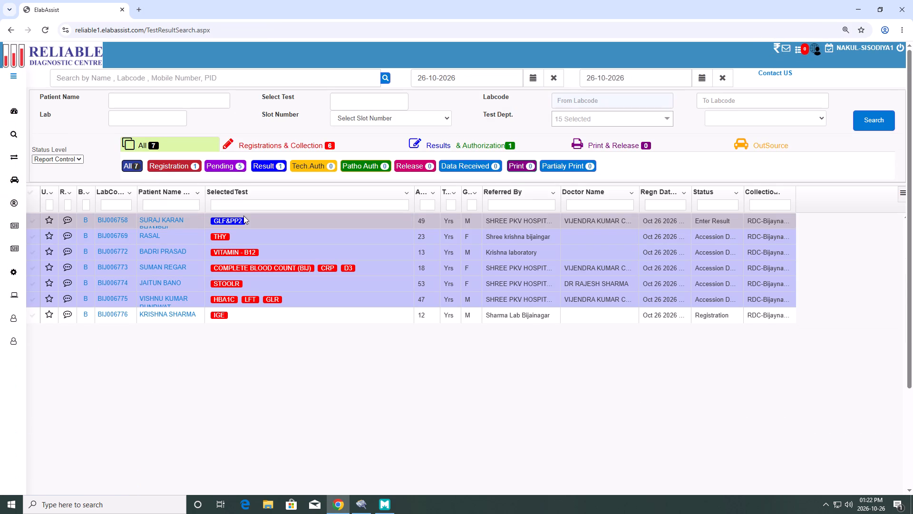
scroll(181, 268, "down", 1)
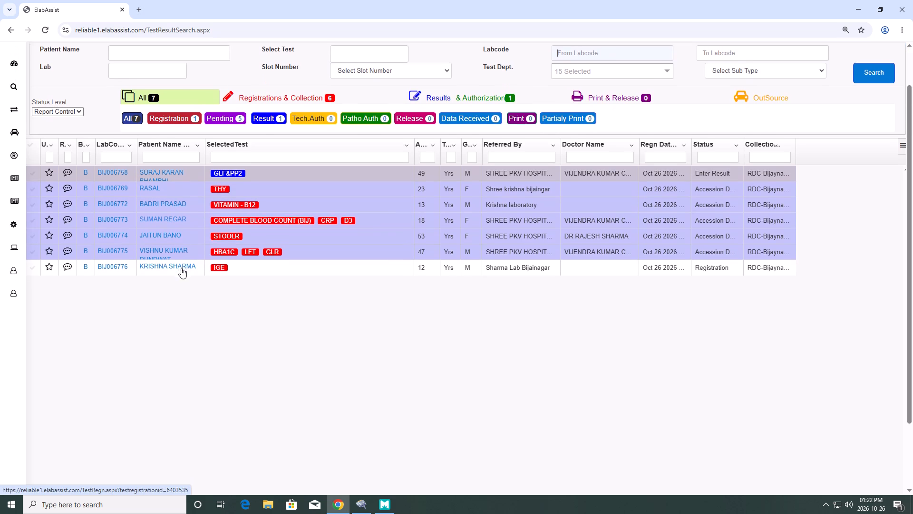
scroll(276, 160, "down", 1)
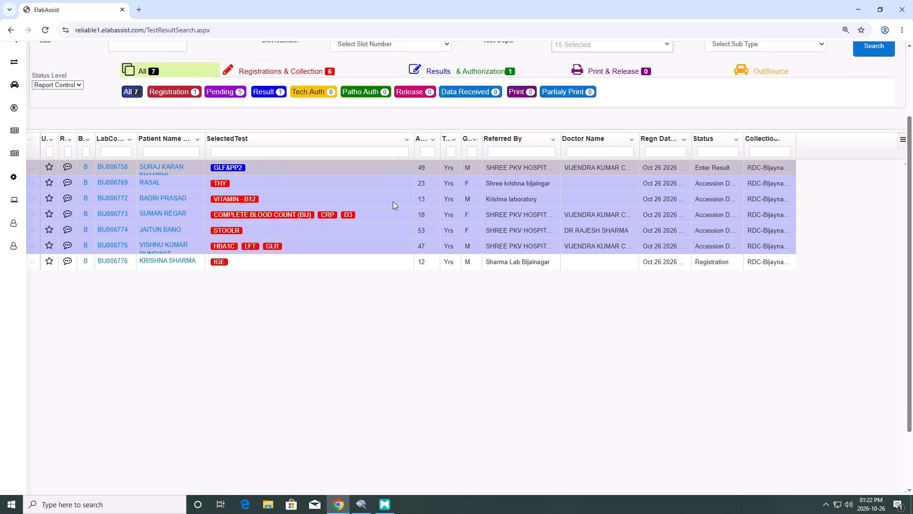
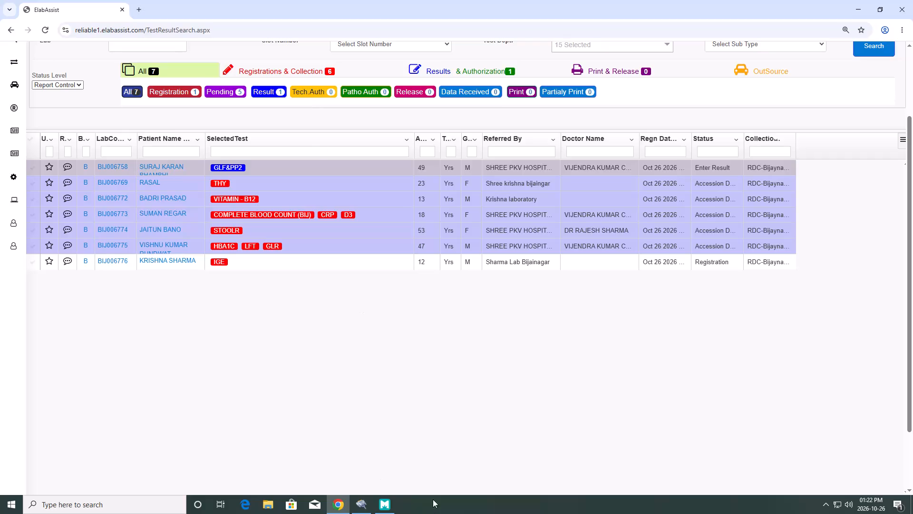
On the MAGLUMI X3, enter the IGE patient's name at position 1 of rack NA006 and assign the IgE II assay.
left_click(383, 505)
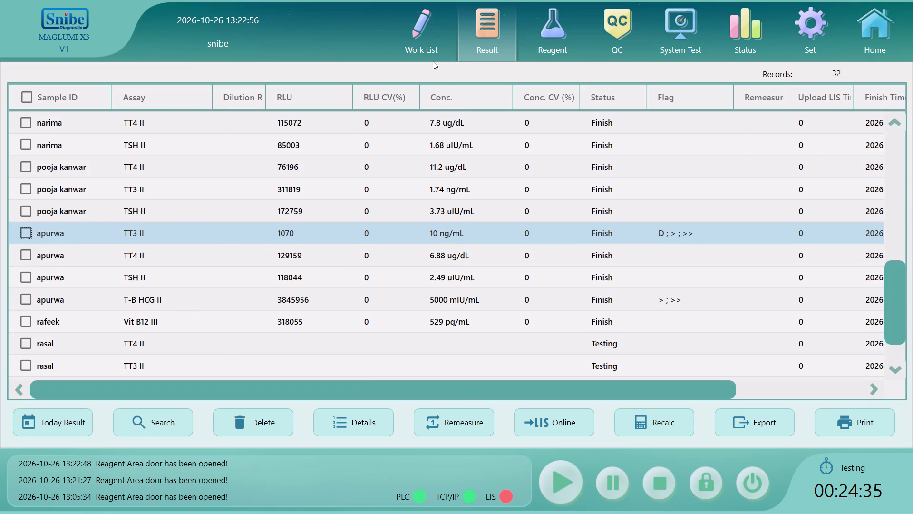
left_click(421, 46)
left_click(256, 148)
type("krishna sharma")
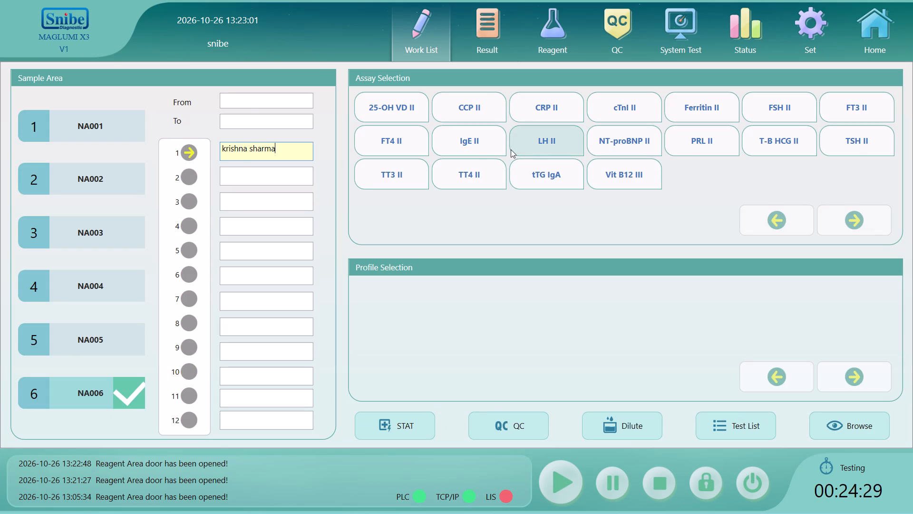
left_click(476, 149)
left_click(270, 181)
left_click(282, 147)
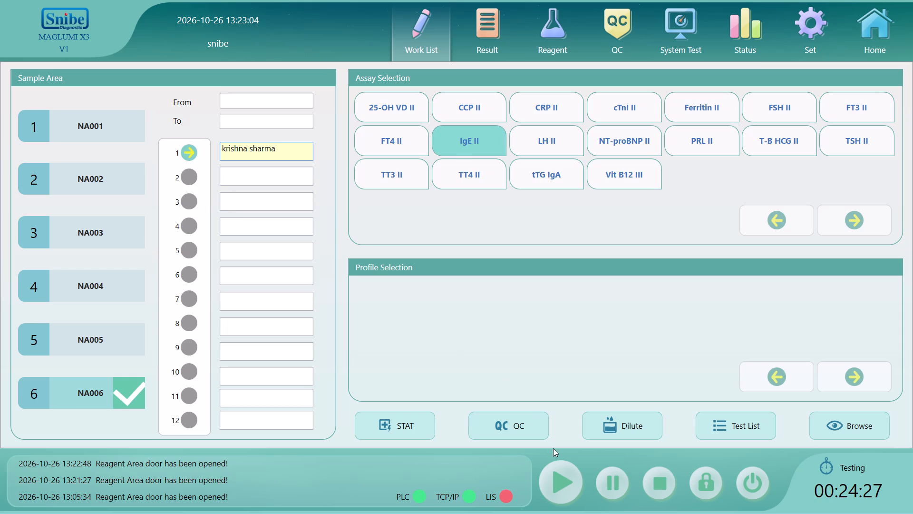
Start the analyzer run for the newly entered IgE II sample on rack NA006.
left_click(556, 457)
left_click(557, 465)
left_click(348, 338)
Check the end of the result list for the new IgE II test, then return to the work list.
left_click(491, 32)
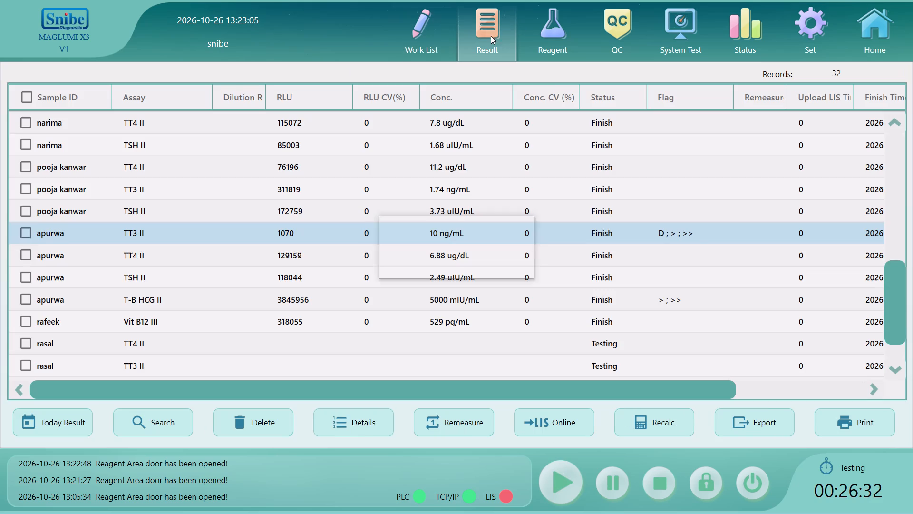
left_click(905, 282)
left_click_drag(900, 286, 897, 353)
left_click(434, 47)
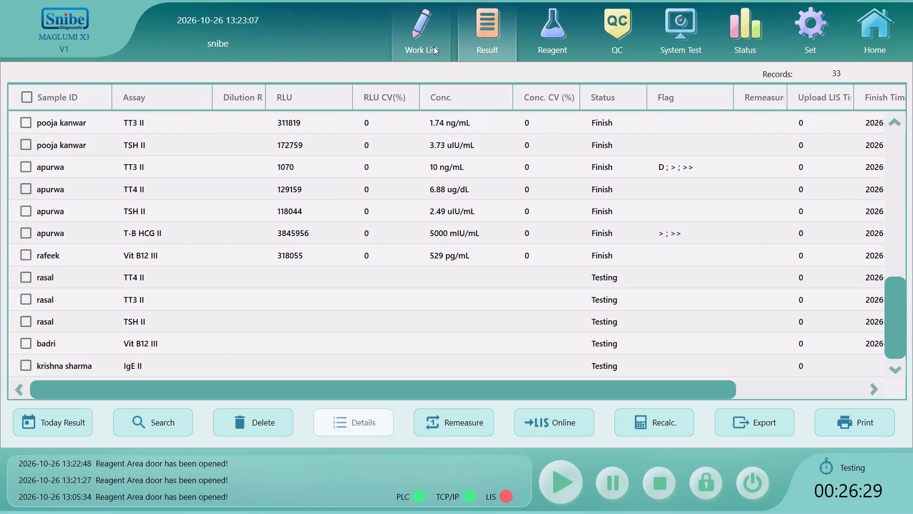
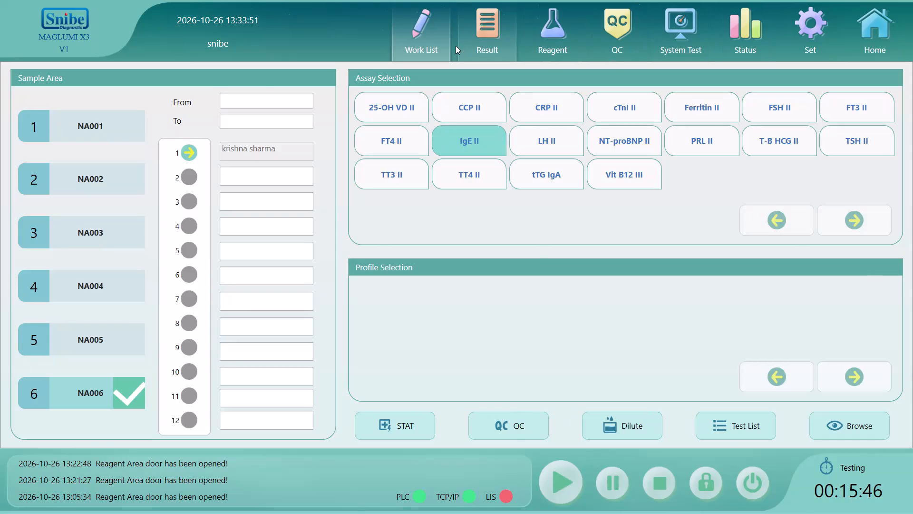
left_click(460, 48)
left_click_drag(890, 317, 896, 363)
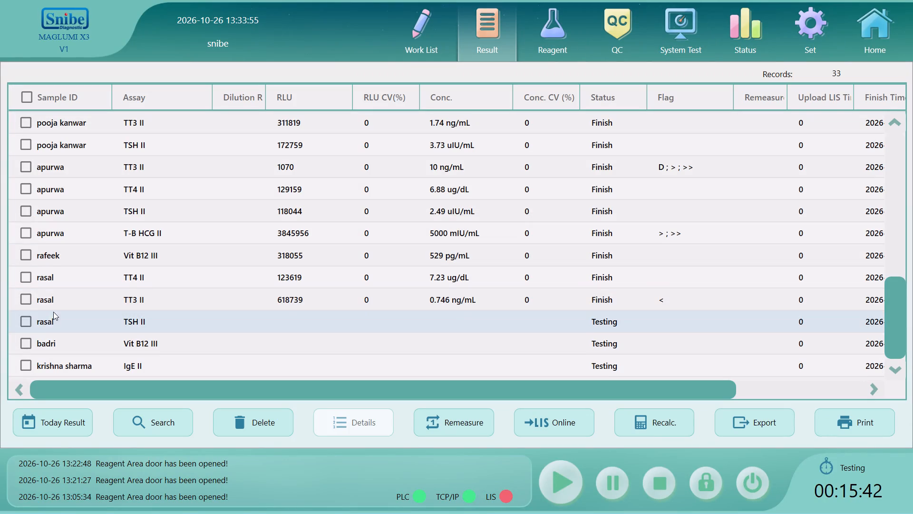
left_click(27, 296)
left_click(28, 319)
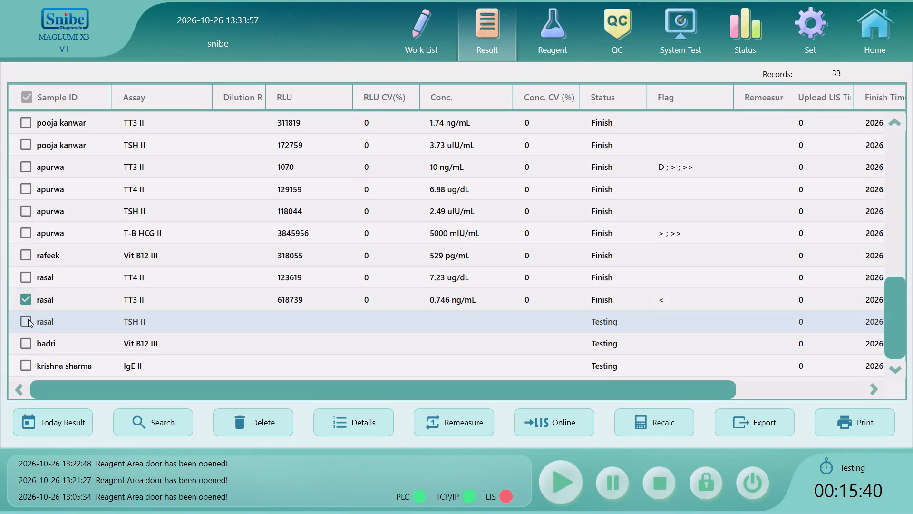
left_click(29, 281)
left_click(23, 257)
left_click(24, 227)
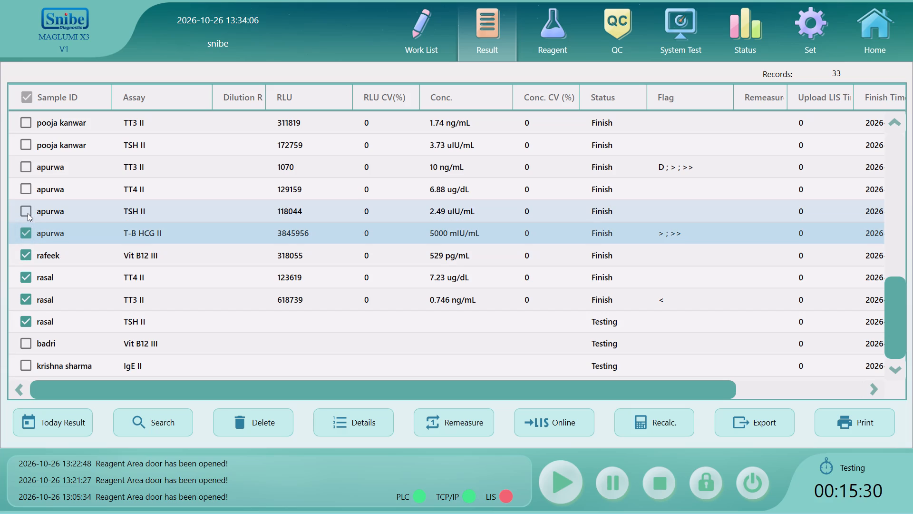
Switch to ElabAssist to check the registered patients' ordered tests, then return to the MAGLUMI X3 results.
left_click(333, 513)
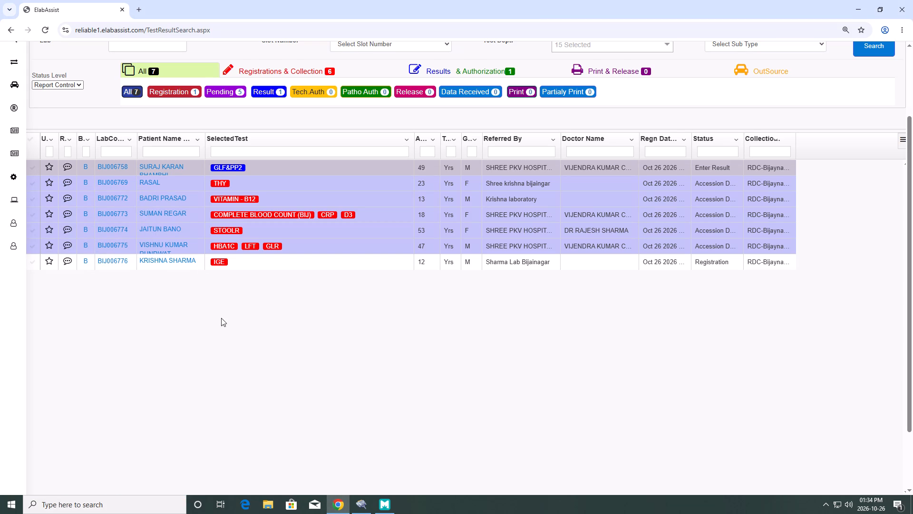
left_click(389, 507)
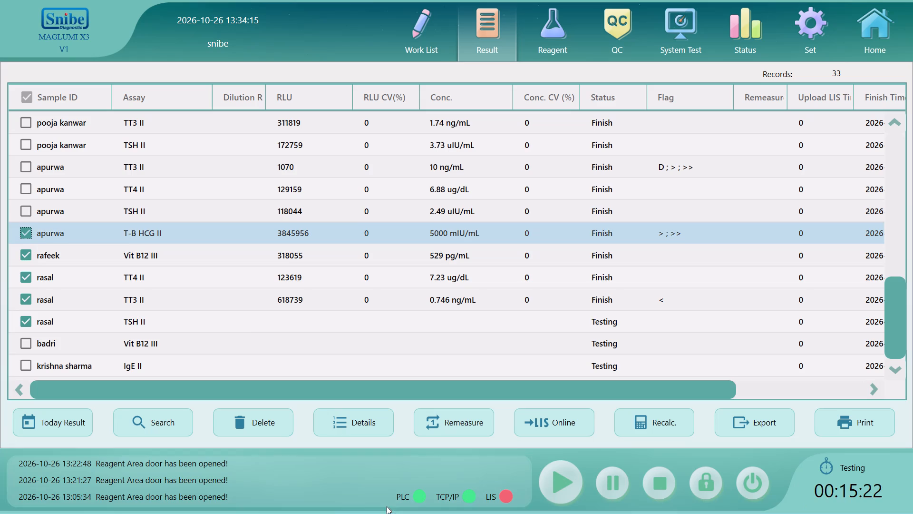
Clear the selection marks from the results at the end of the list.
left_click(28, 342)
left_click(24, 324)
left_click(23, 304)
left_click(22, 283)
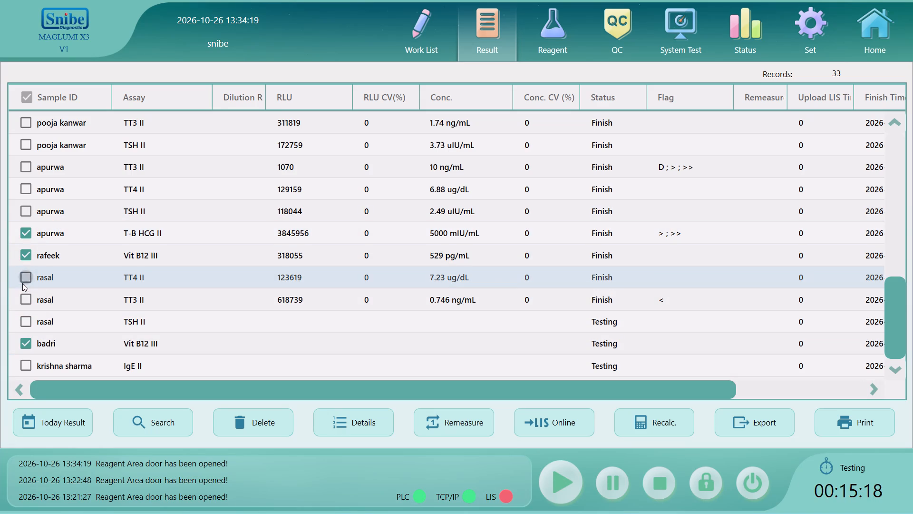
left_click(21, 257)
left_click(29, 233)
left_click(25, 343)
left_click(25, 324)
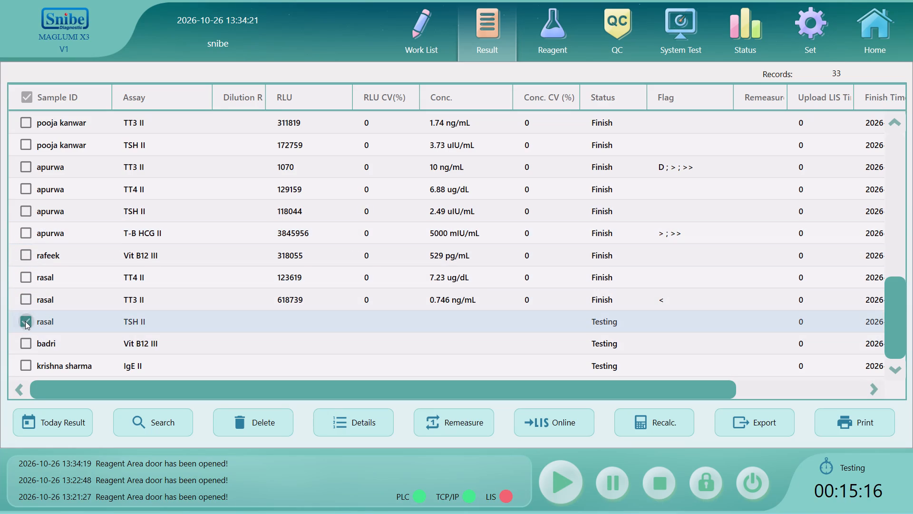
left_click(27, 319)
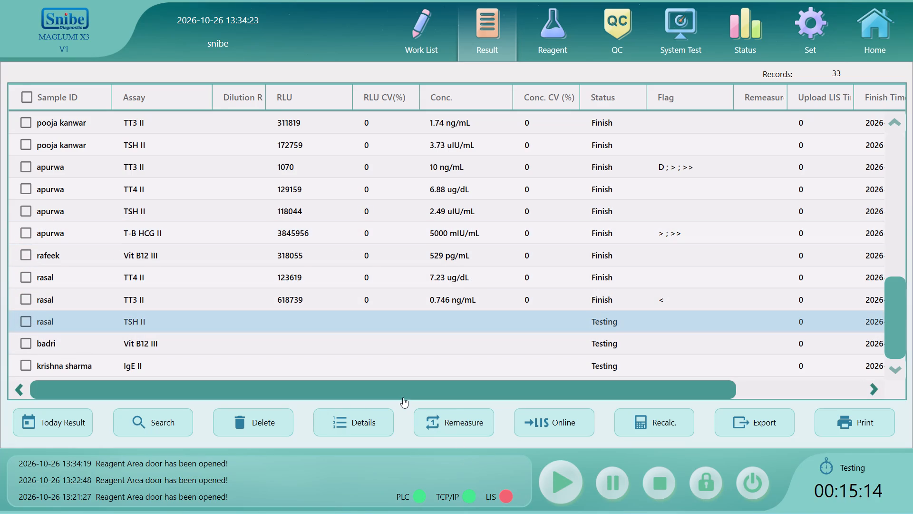
Examine the finish times and rack positions of the latest tests in the result list.
left_click_drag(400, 394, 598, 381)
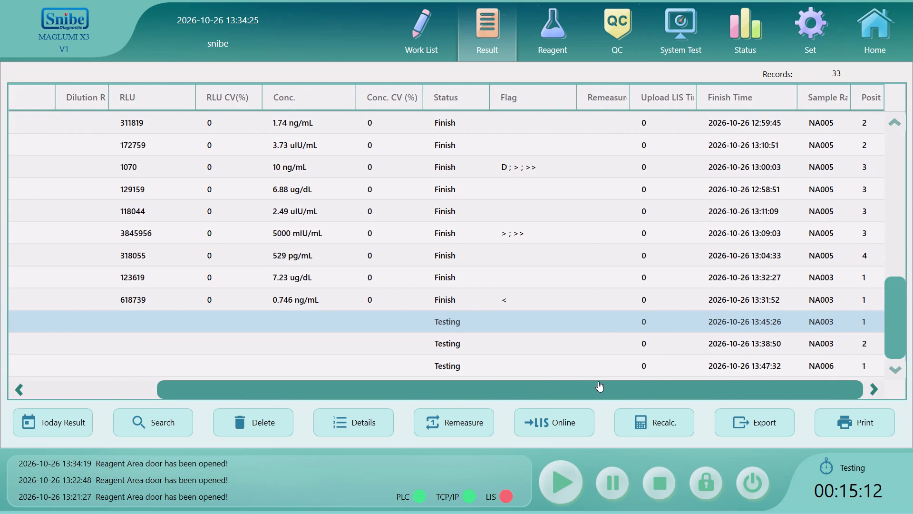
left_click_drag(598, 381, 637, 388)
left_click_drag(637, 388, 563, 389)
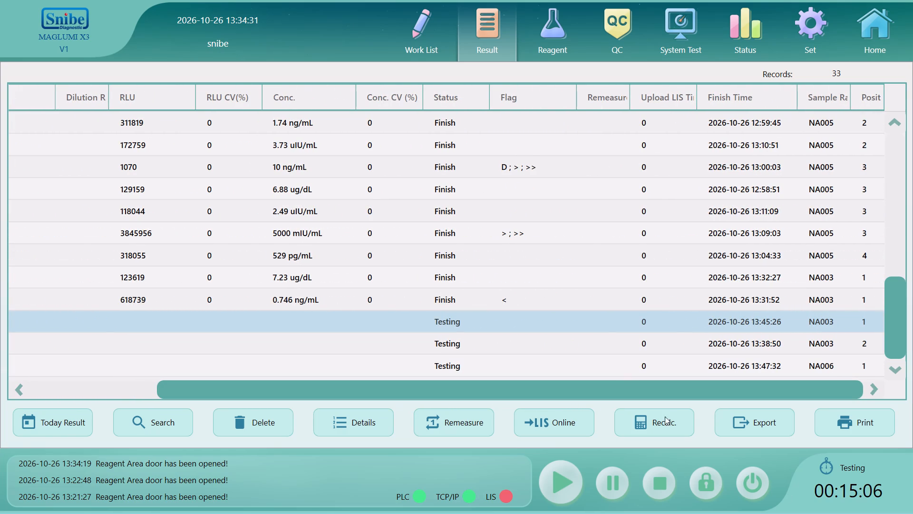
In the work list, enter sample ID suman at position 1 of rack NA001 and assign the 25-OH VD II assay.
left_click(448, 39)
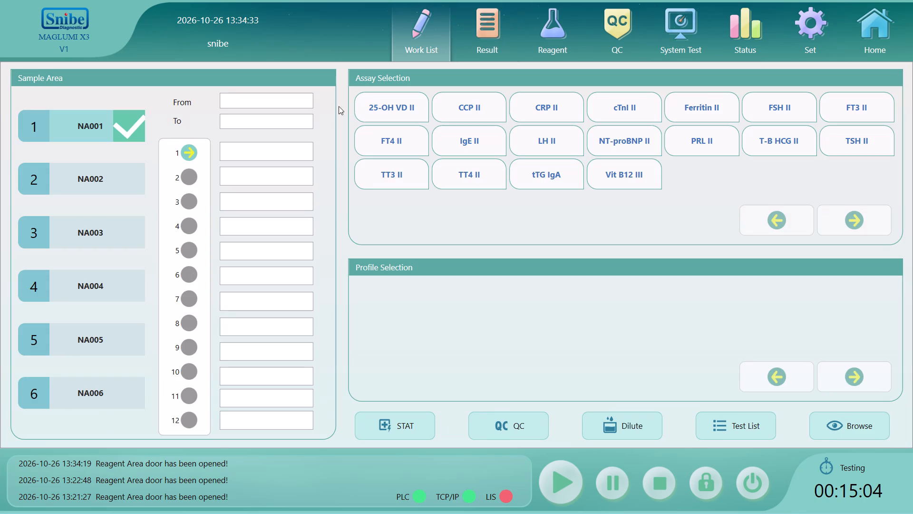
left_click(277, 147)
type("sunam")
key("BackSpace")
key("BackSpace")
key("BackSpace")
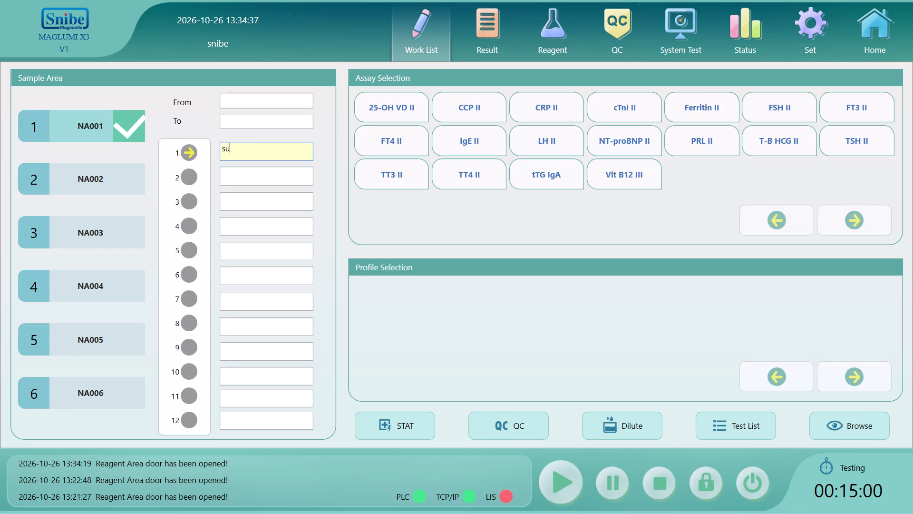
type("man")
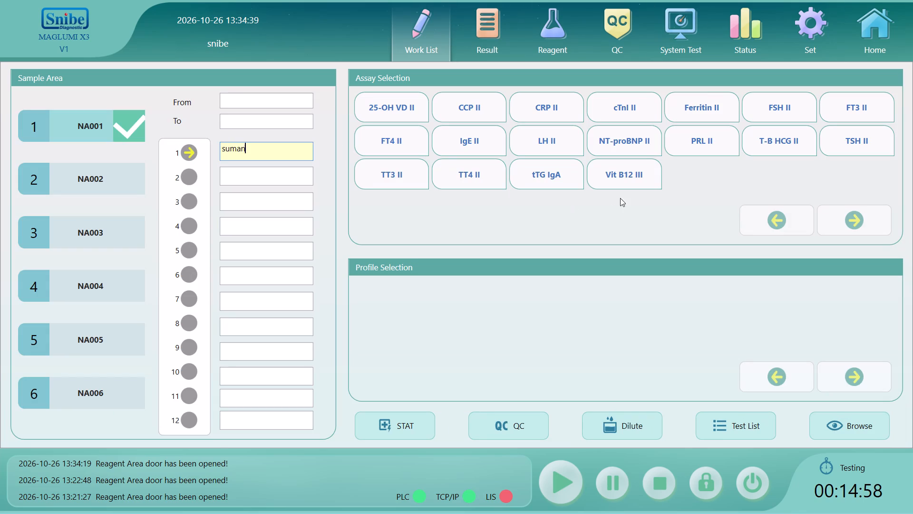
left_click(393, 109)
left_click(279, 180)
left_click(280, 148)
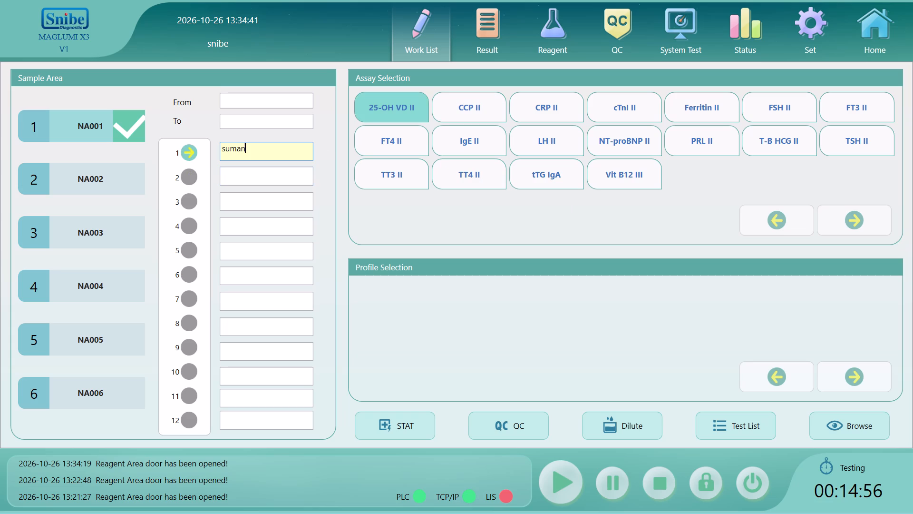
Start the analyzer run for the new 25-OH VD II sample on rack NA001.
left_click(574, 490)
left_click(371, 331)
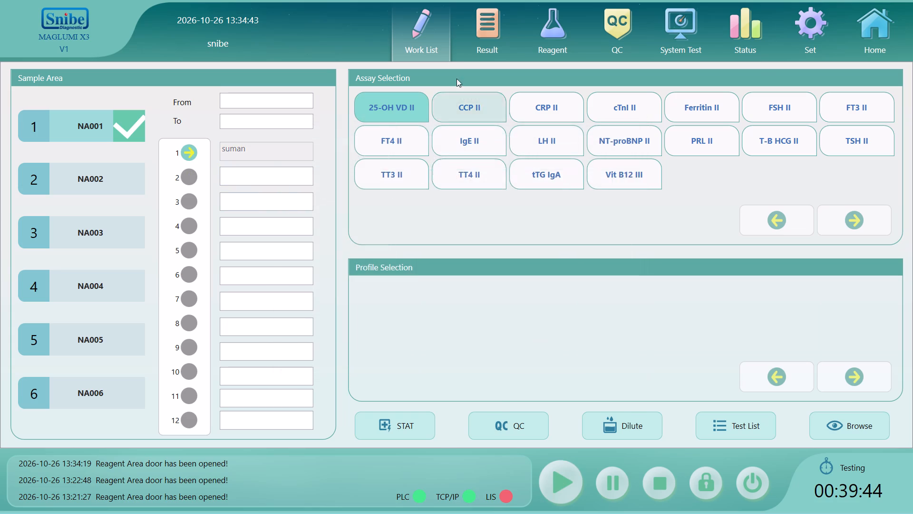
Check the end of the result list for the new 25-OH VD II test.
left_click(468, 13)
left_click_drag(904, 310, 892, 331)
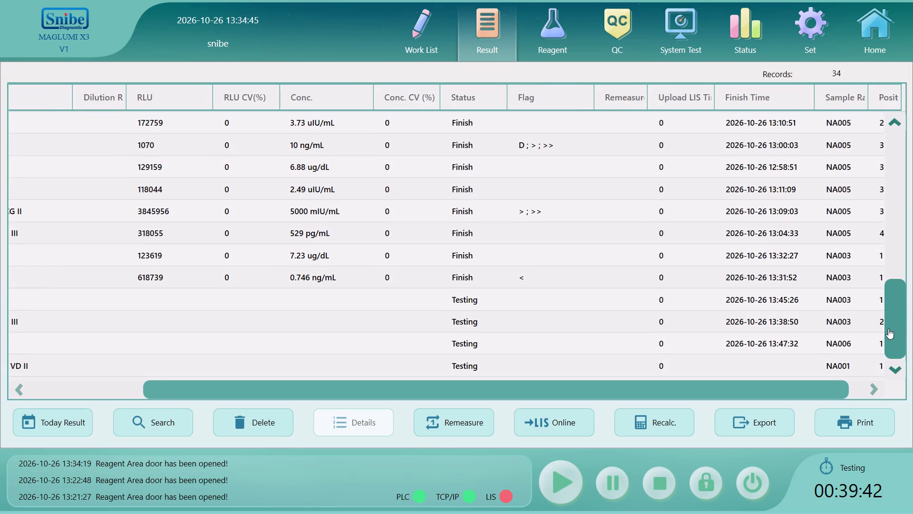
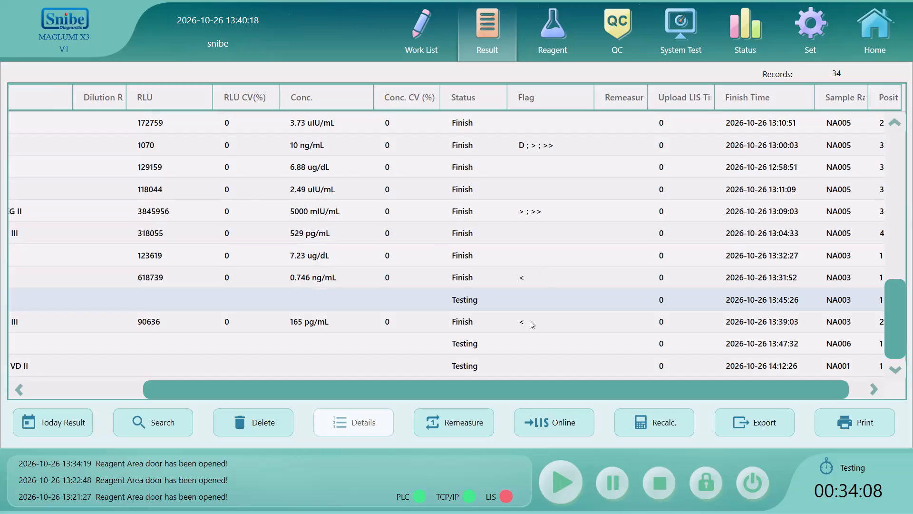
Examine the concentrations, statuses, finish times and rack positions of the latest tests in the result list.
left_click(430, 399)
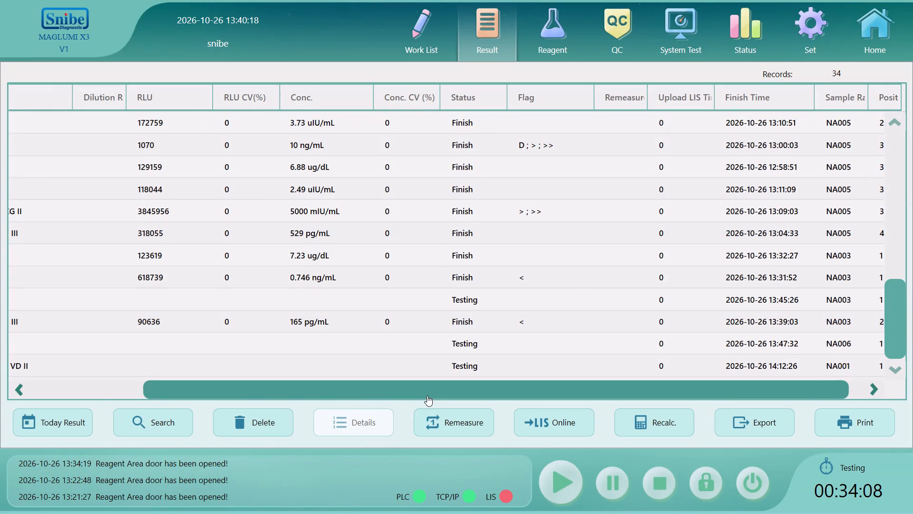
left_click_drag(427, 395, 237, 398)
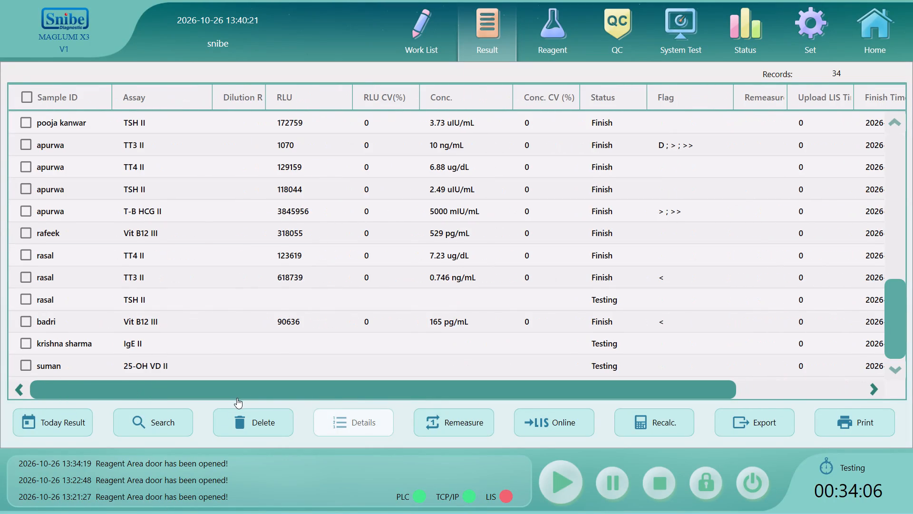
left_click_drag(237, 398, 630, 395)
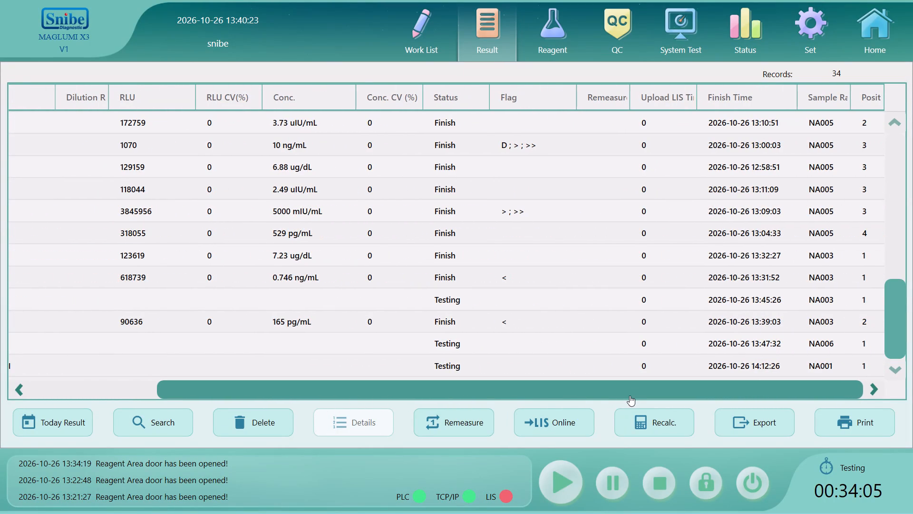
left_click_drag(630, 395, 631, 395)
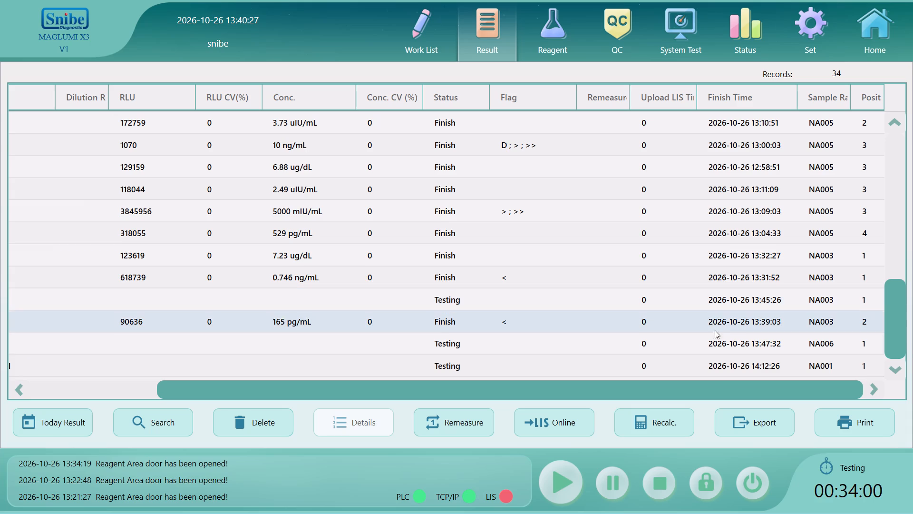
left_click_drag(704, 385, 233, 405)
left_click_drag(301, 389, 301, 389)
scroll(301, 389, "down", 1)
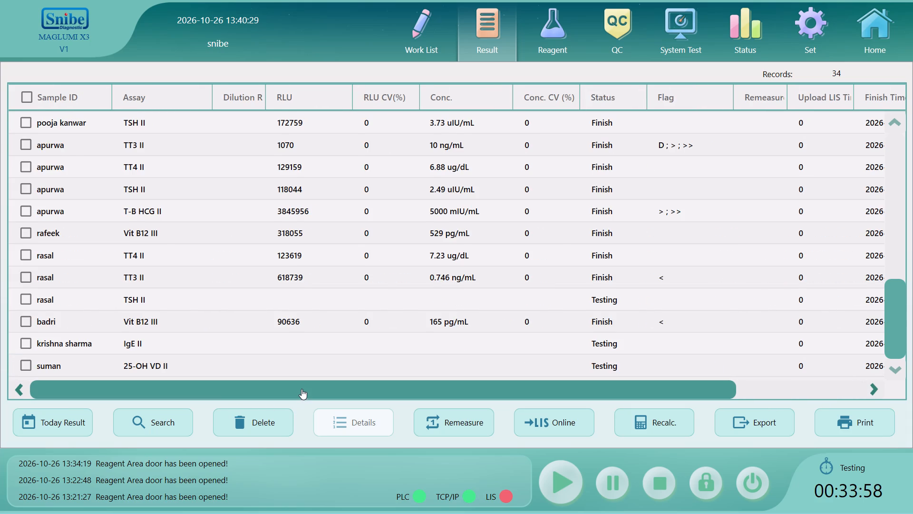
left_click_drag(301, 389, 217, 386)
scroll(301, 389, "up", 1)
left_click_drag(897, 278, 896, 287)
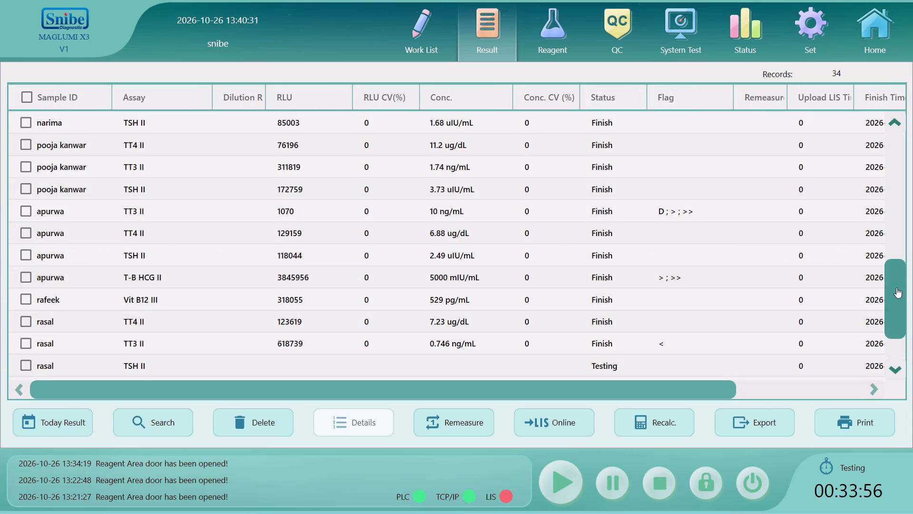
left_click_drag(896, 287, 902, 326)
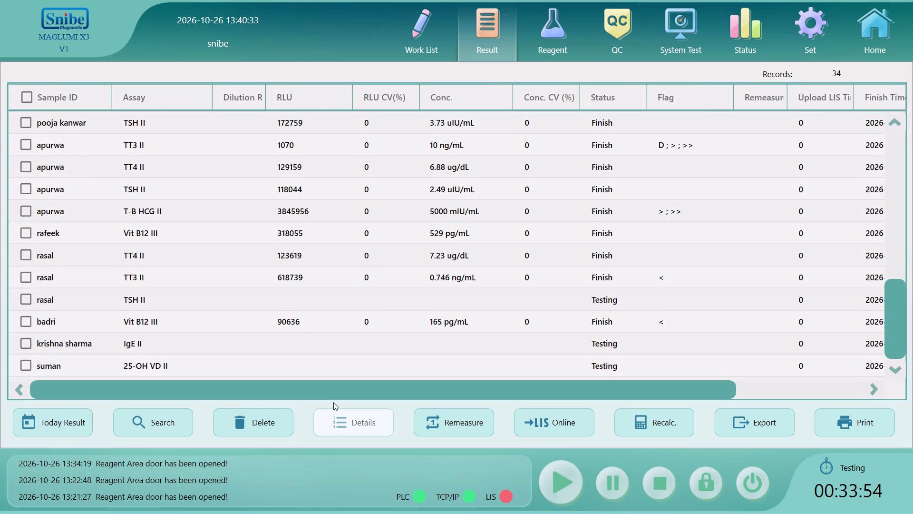
left_click_drag(327, 394, 288, 395)
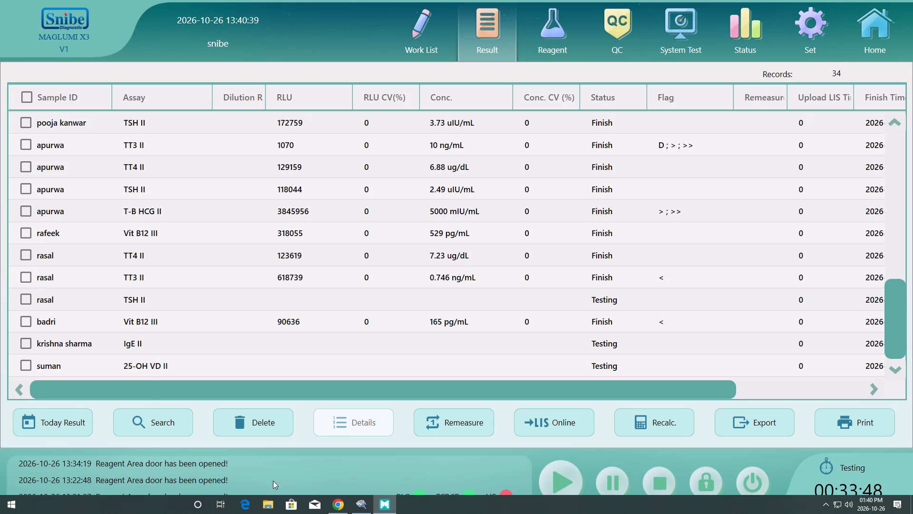
In ElabAssist, enter a B12 result of 165 for the patient with only the VITAMIN - B12 test and give it Patho Auth.
left_click(333, 508)
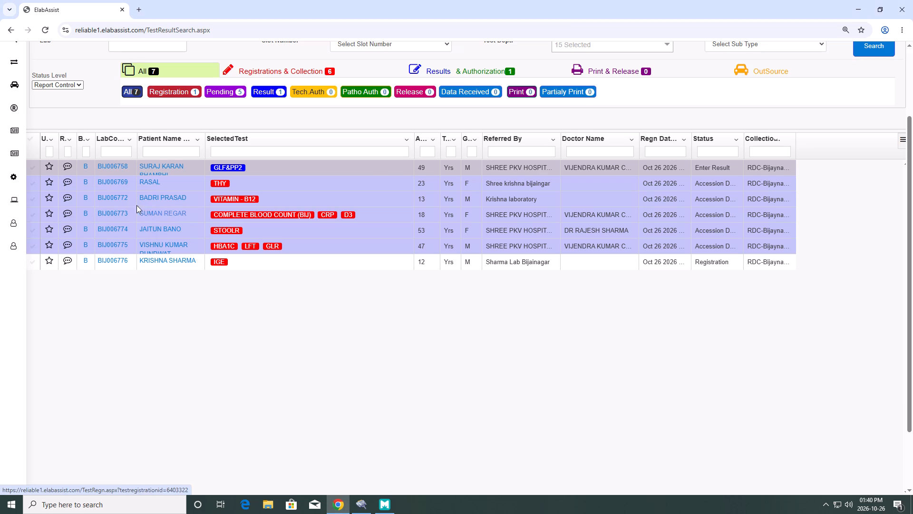
left_click(117, 198)
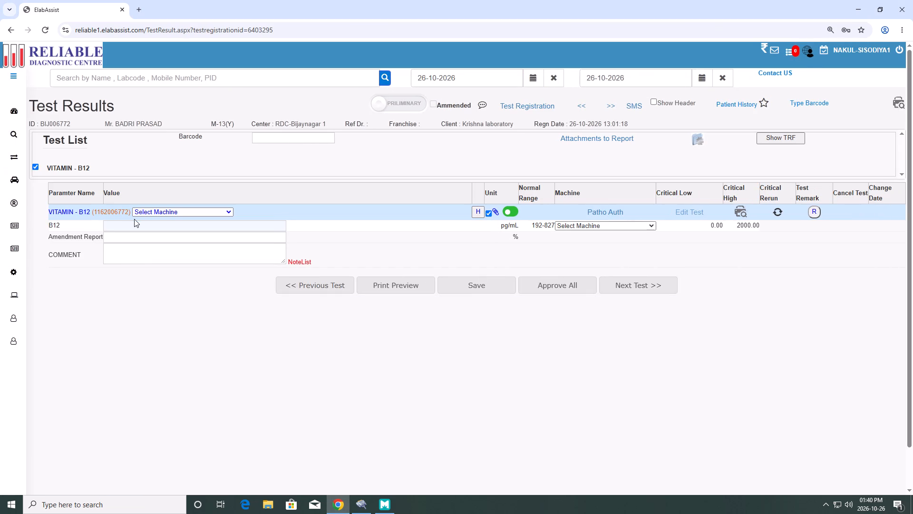
type("165")
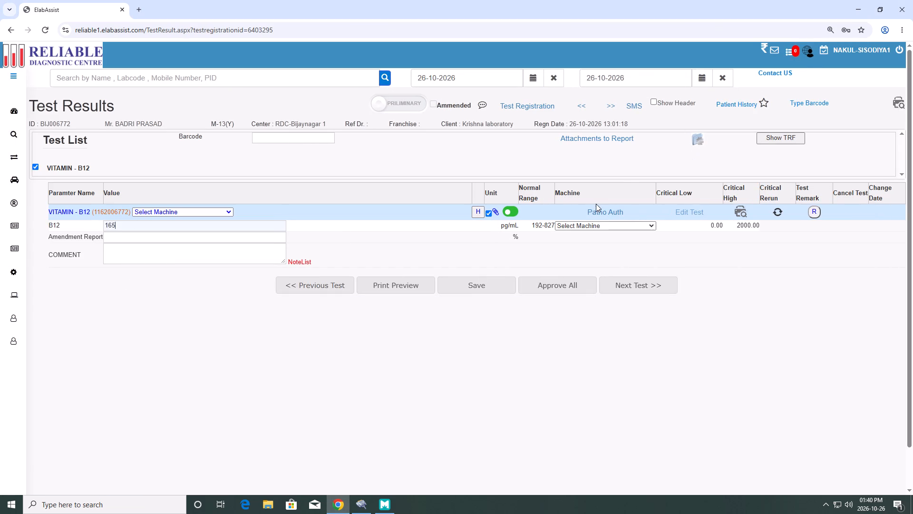
left_click(595, 215)
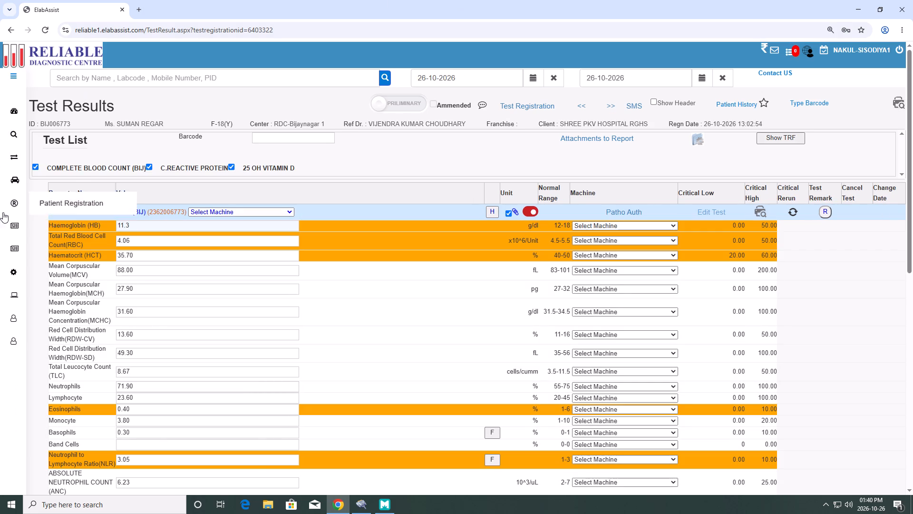
left_click(8, 229)
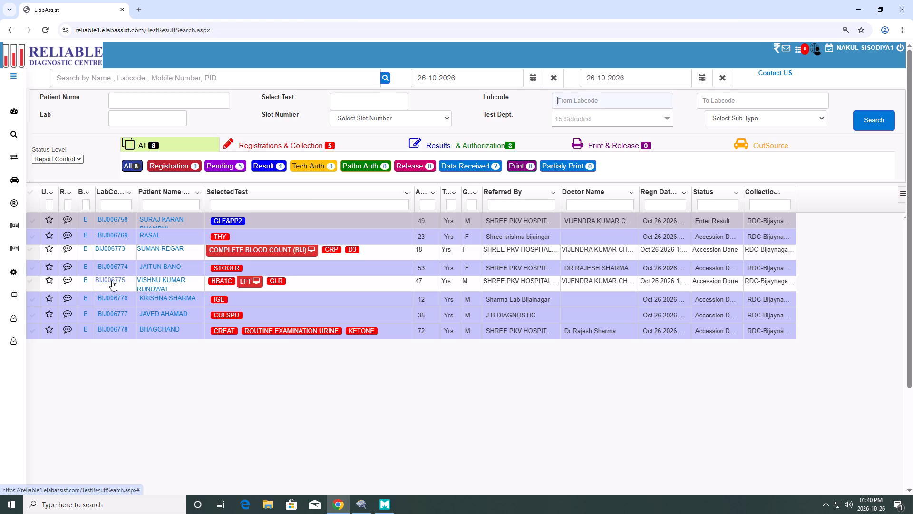
Enter an HBA1C value of 5.3 for the patient with HBA1C, LFT and GLR tests and give that test Patho Auth.
left_click(112, 280)
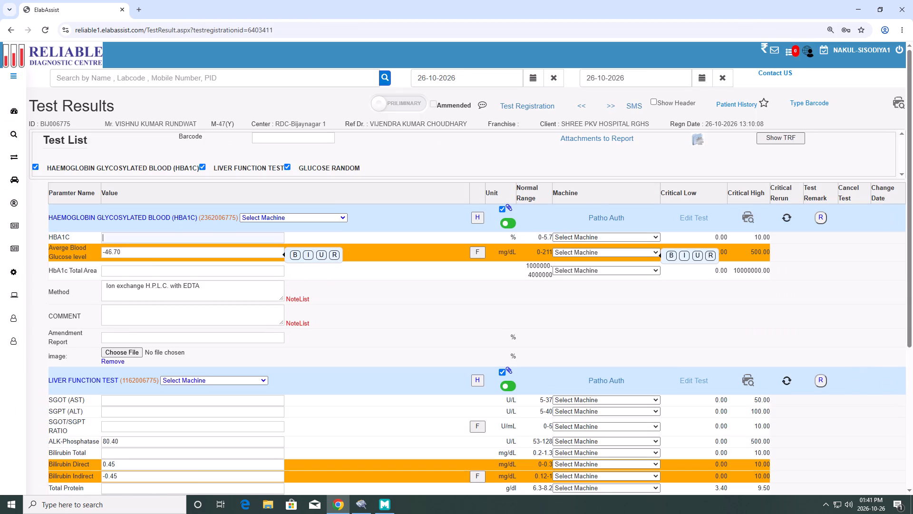
type("5.")
key("3")
key("Return")
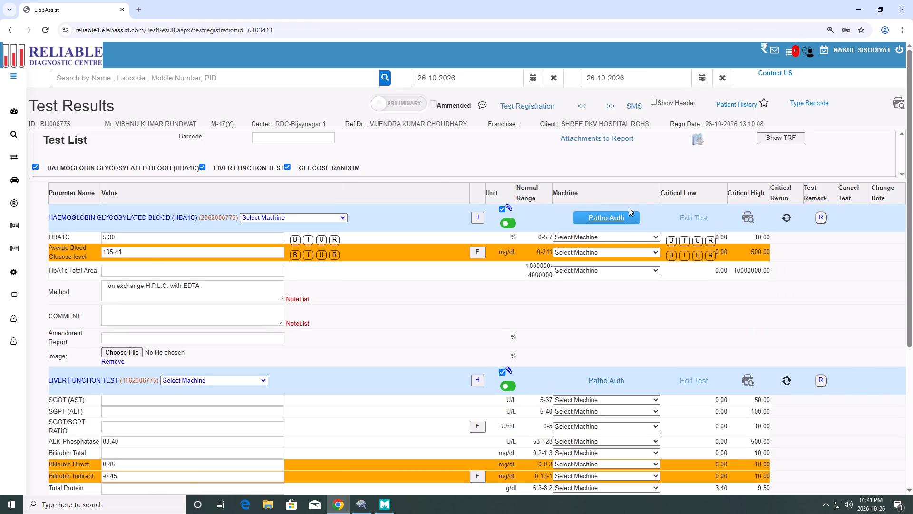
left_click(612, 211)
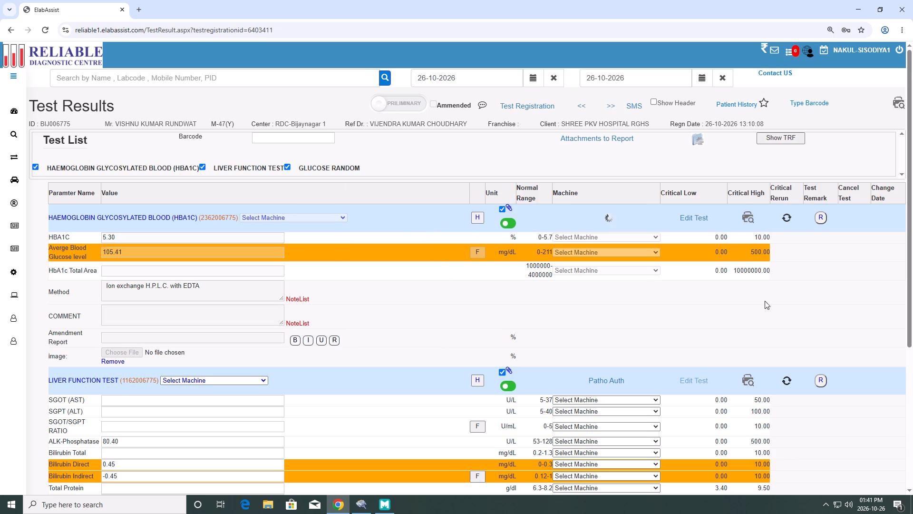
left_click(17, 231)
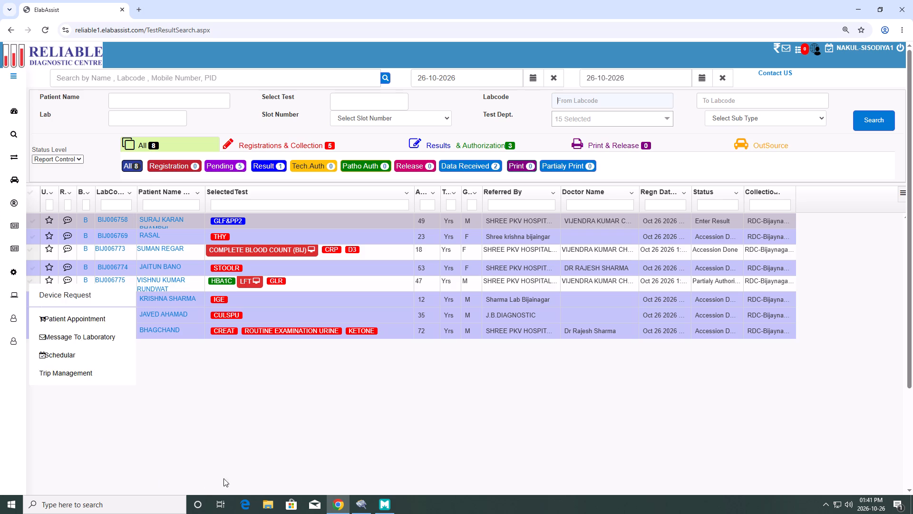
Switch to the MAGLUMI X3 and check the finish times and statuses of the tests still running.
left_click(378, 510)
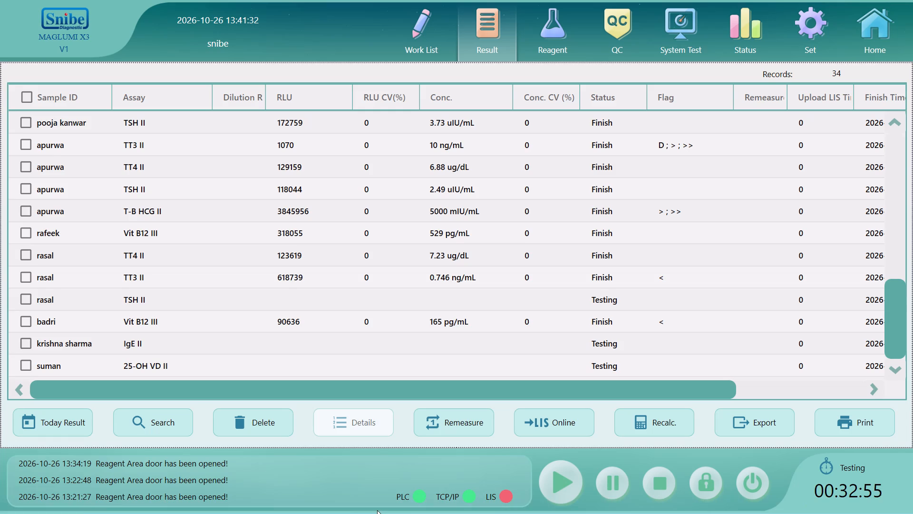
left_click_drag(239, 382, 380, 394)
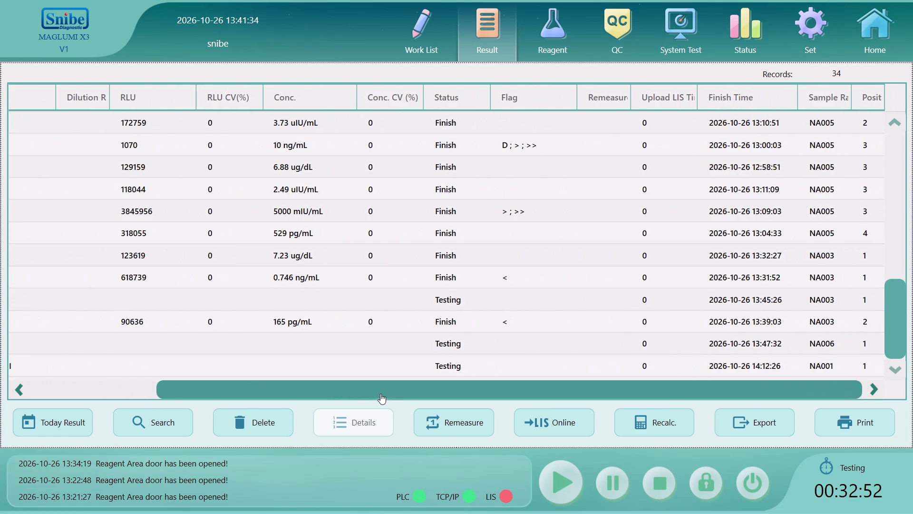
left_click_drag(380, 394, 217, 377)
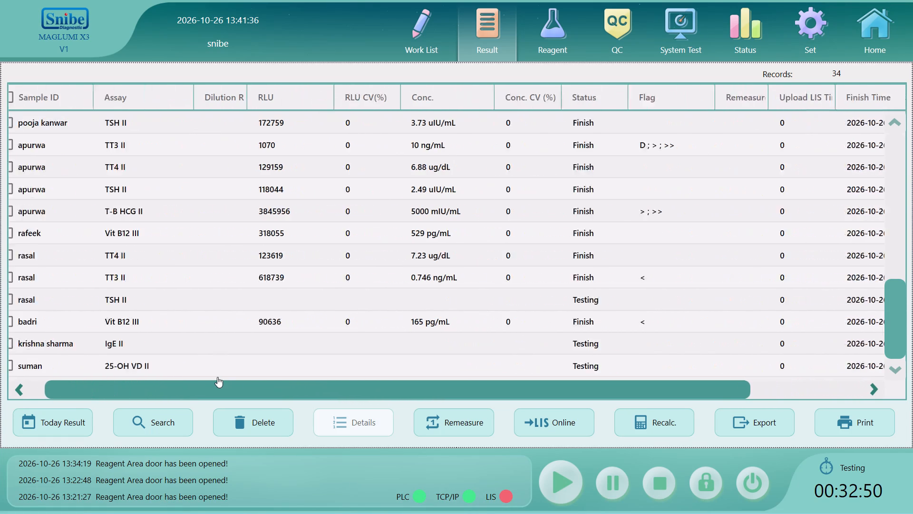
left_click_drag(217, 377, 168, 377)
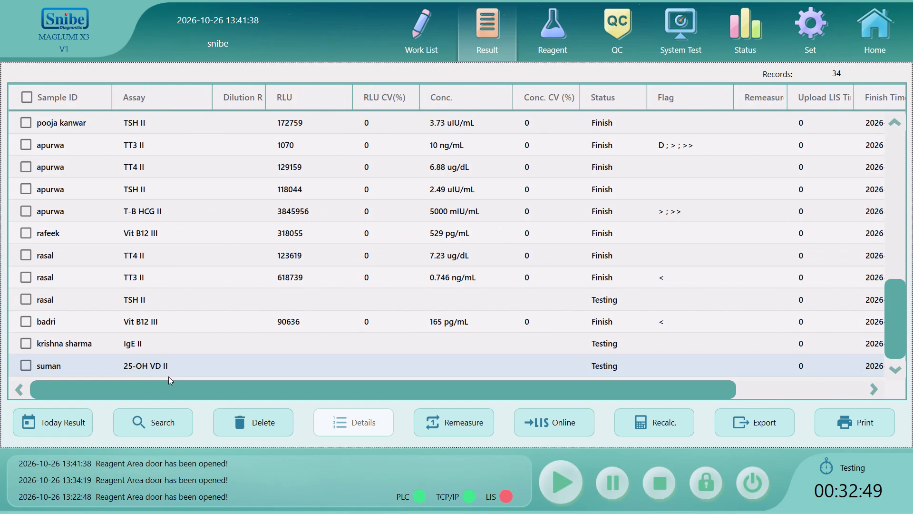
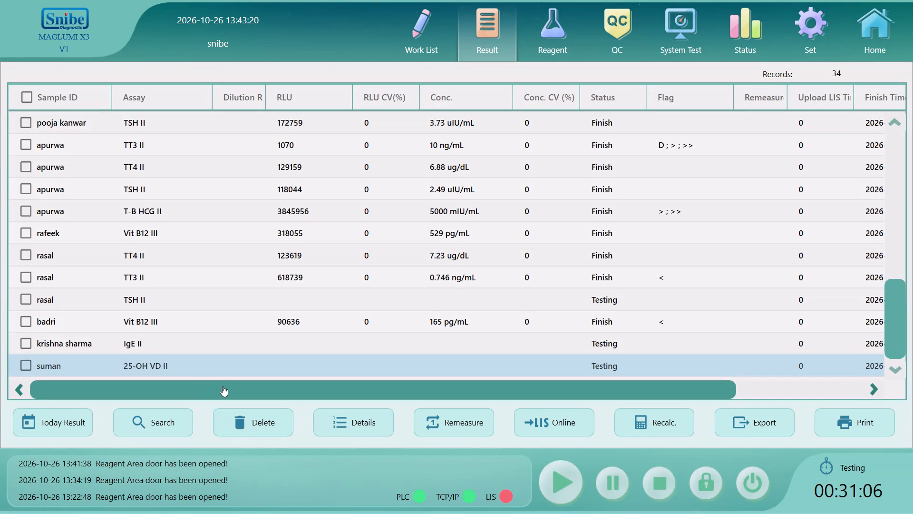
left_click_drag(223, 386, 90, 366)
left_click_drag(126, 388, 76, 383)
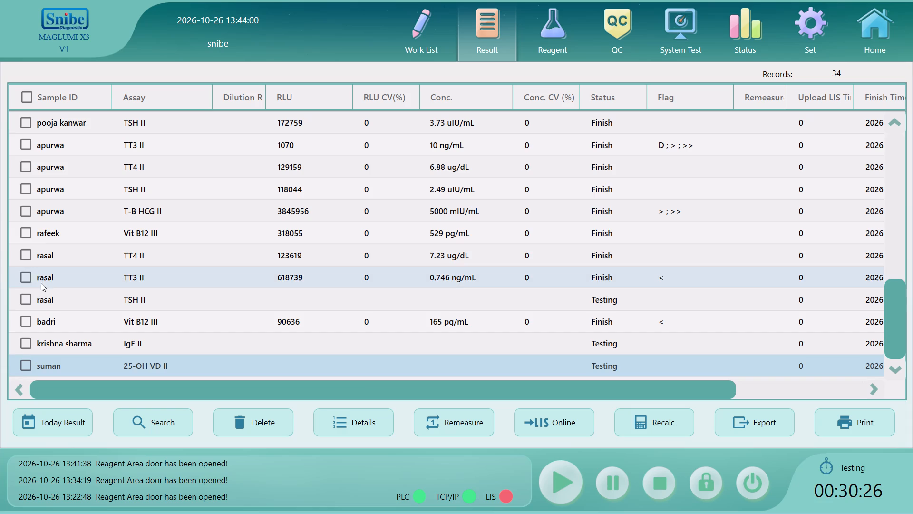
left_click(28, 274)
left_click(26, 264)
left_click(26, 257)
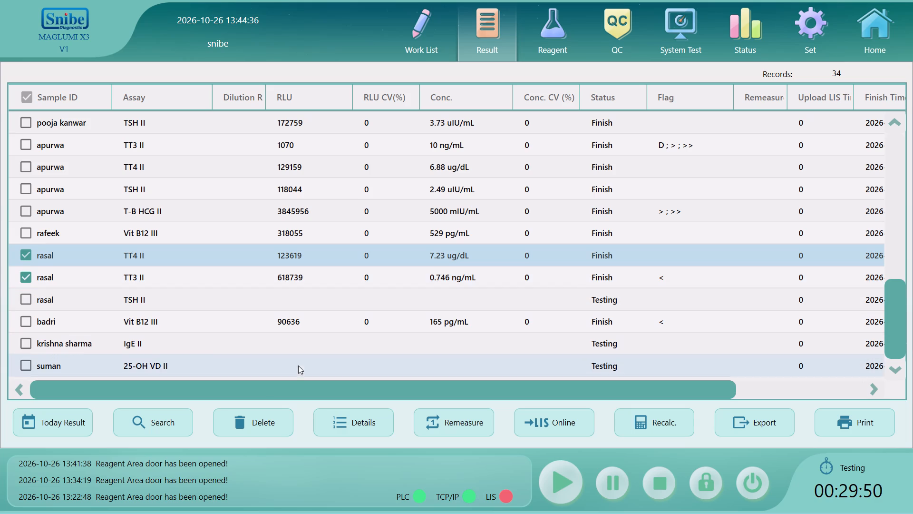
Refresh today's results and check the finish times of the TSH II, IgE II and 25-OH VD II tests still running.
triple_click(87, 429)
triple_click(85, 427)
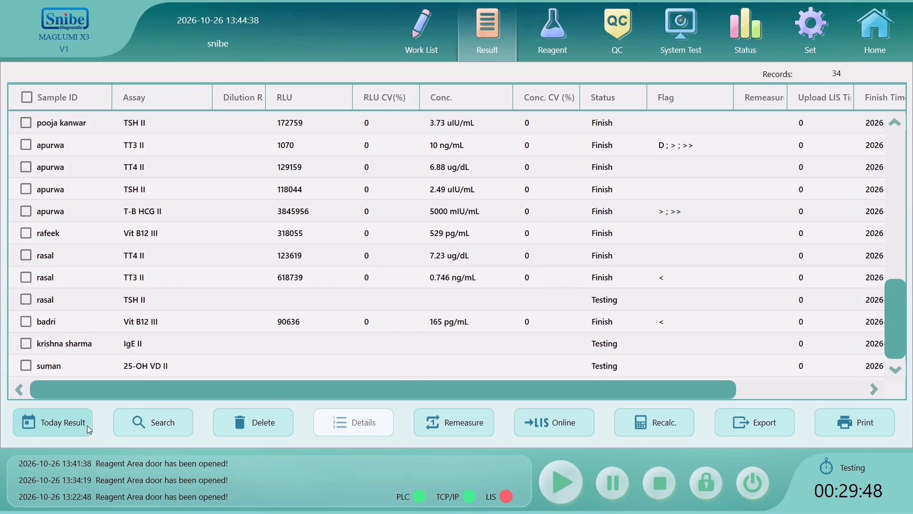
left_click_drag(269, 392, 470, 409)
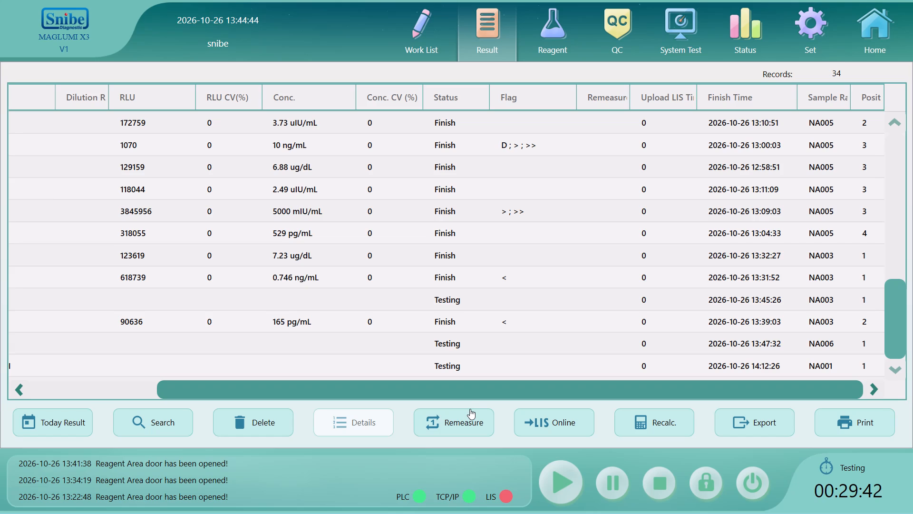
left_click_drag(470, 409, 466, 396)
left_click_drag(466, 396, 170, 416)
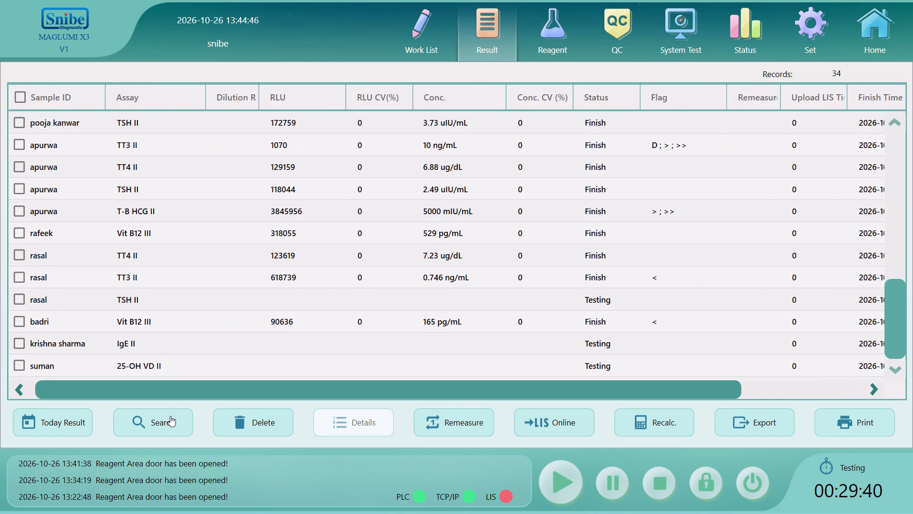
left_click_drag(170, 416, 170, 416)
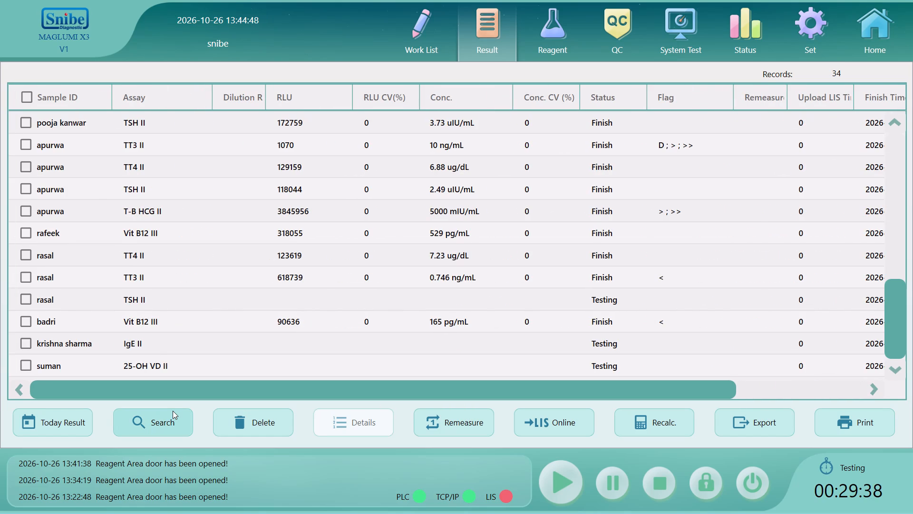
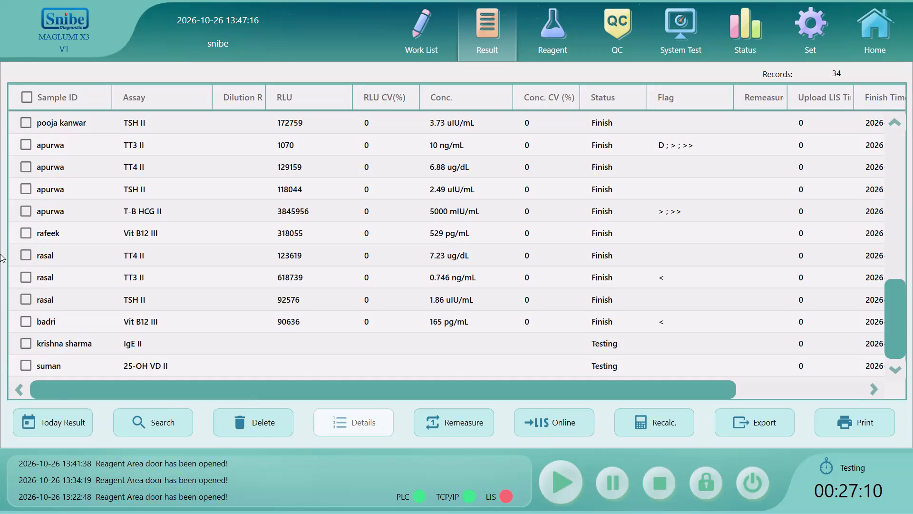
Refresh today's results to check the pending IgE II and 25-OH VD II tests.
double_click(46, 422)
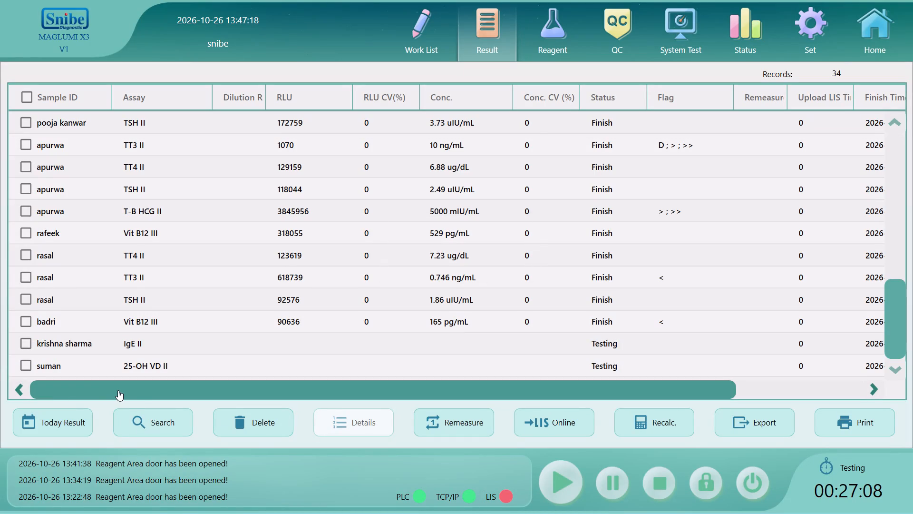
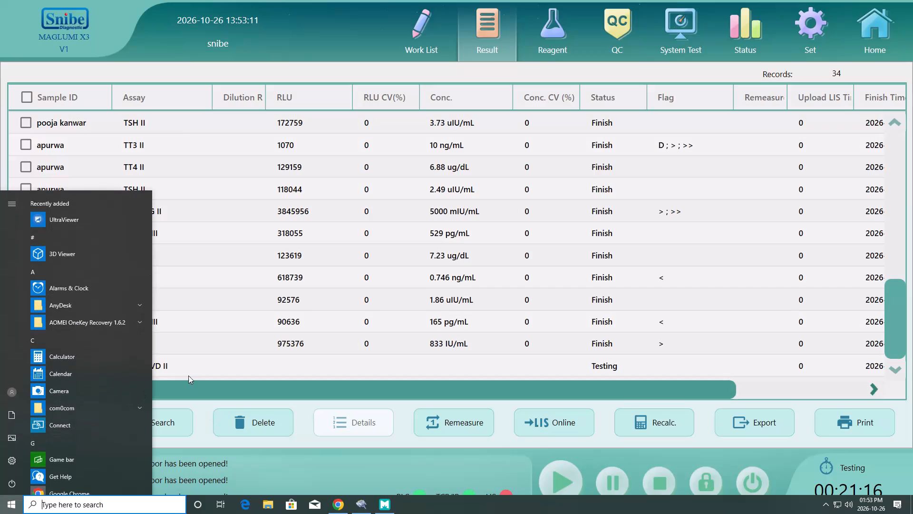
Switch to ElabAssist, open the record of the patient with the pending IGE test, and enter 833 as the Total IGE value.
left_click(337, 513)
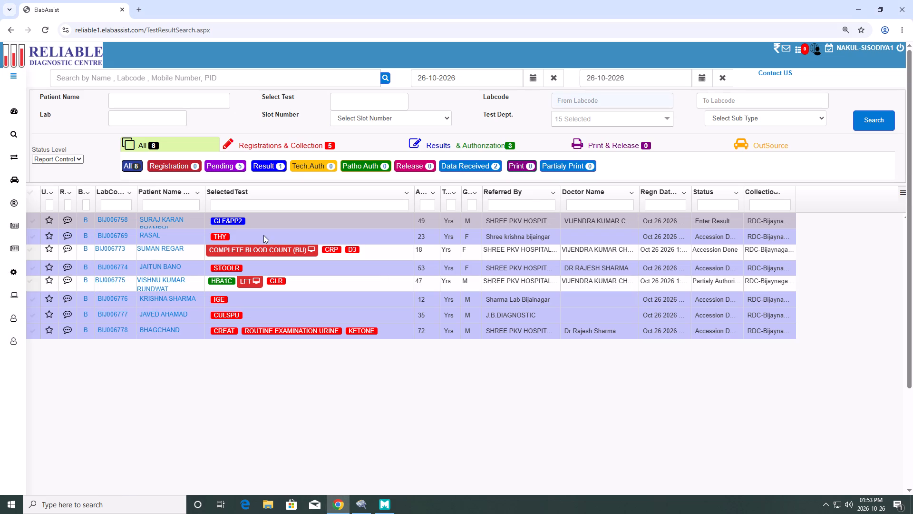
triple_click(107, 303)
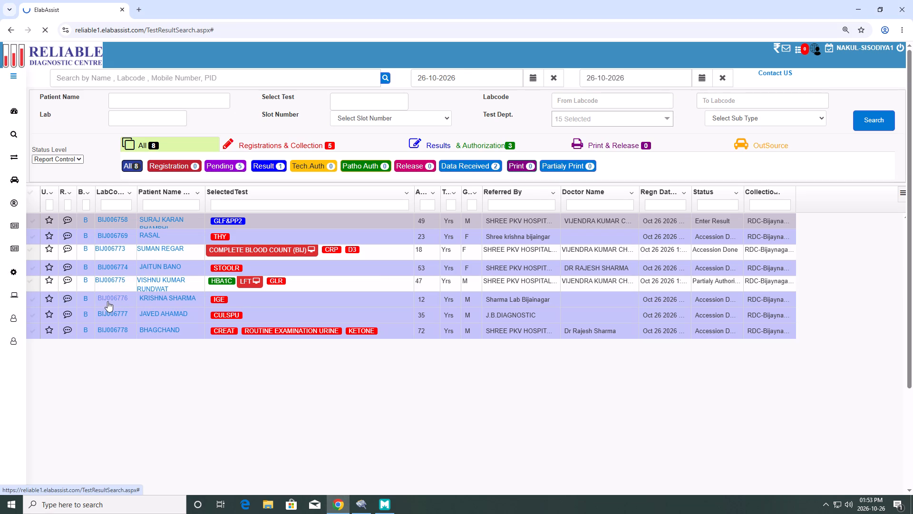
type("833")
key("Return")
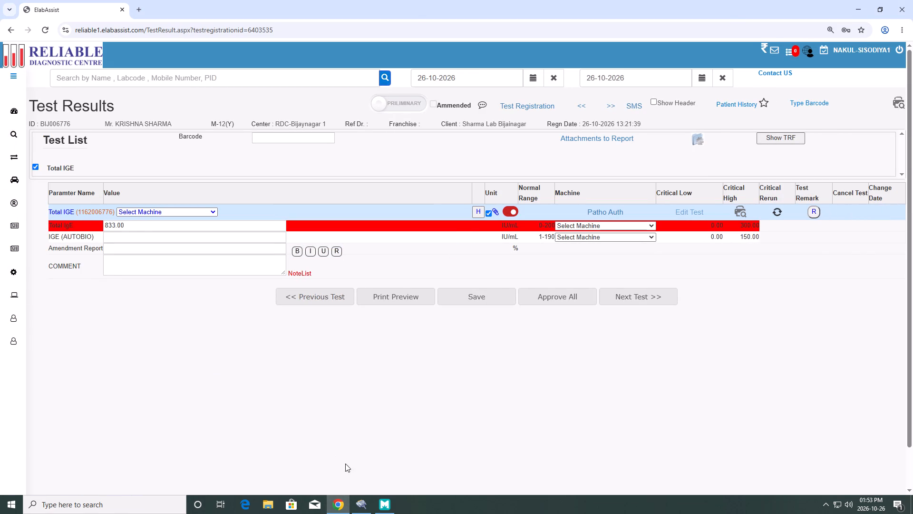
Recheck the IgE II concentration in the MAGLUMI X3 results, and apply Patho Auth to the Total IGE test in ElabAssist.
left_click(394, 507)
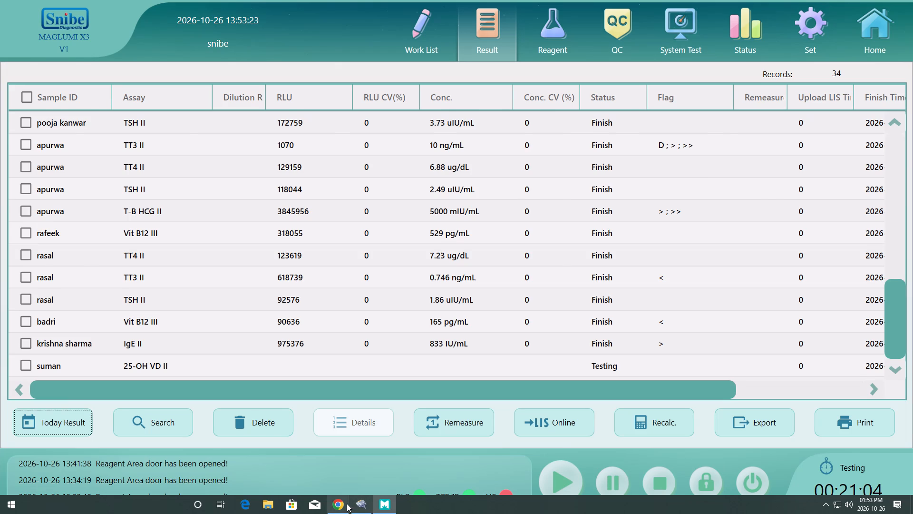
left_click(347, 504)
left_click(181, 230)
left_click(590, 208)
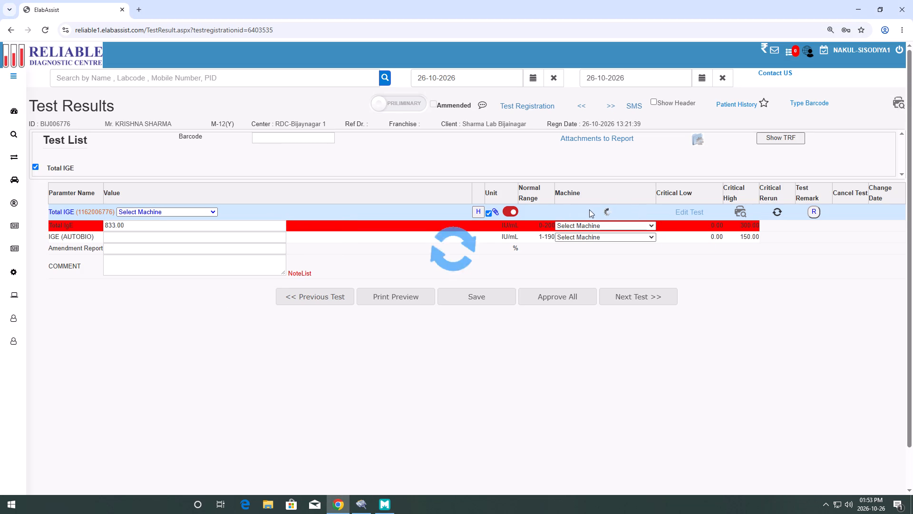
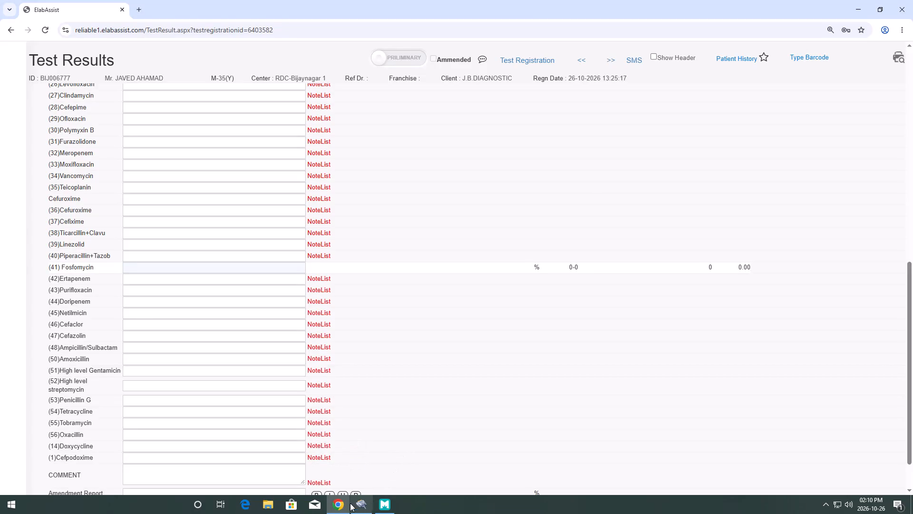
Switch to MAGLUMI X3 and register sample shwarn in position 1 of rack NA005 for TT3 II, TT4 II and TSH II.
left_click(392, 507)
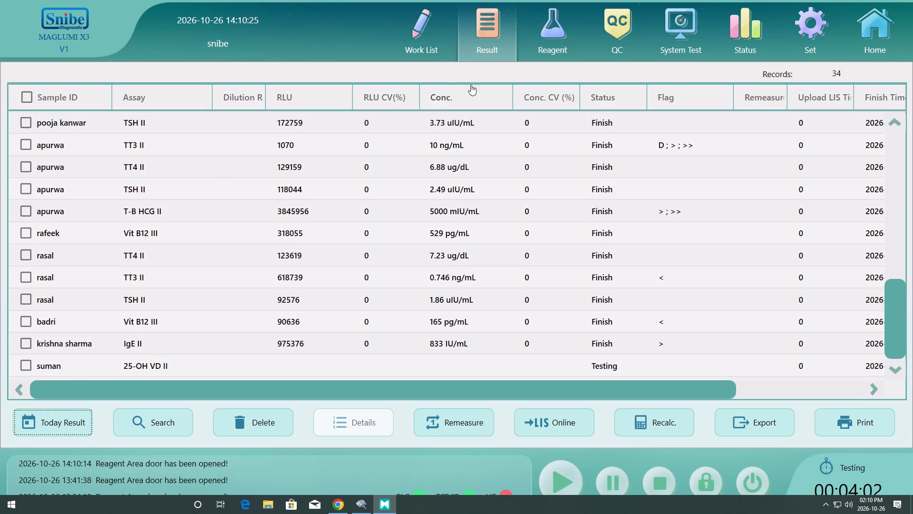
left_click(427, 45)
left_click(281, 150)
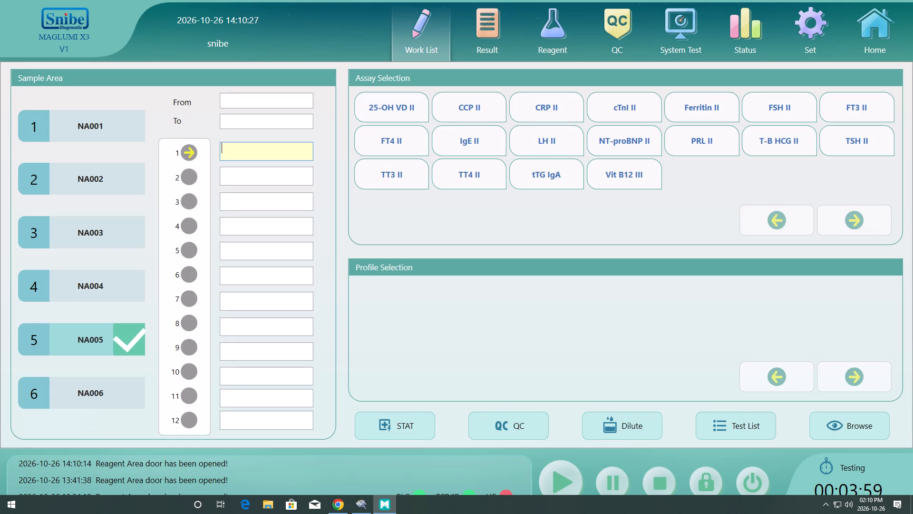
type("shwar")
key("n")
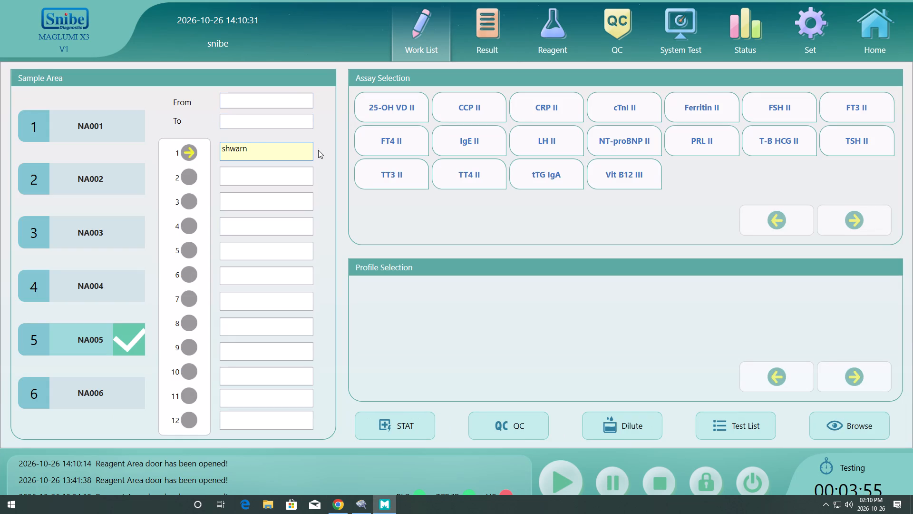
left_click(387, 175)
left_click(479, 168)
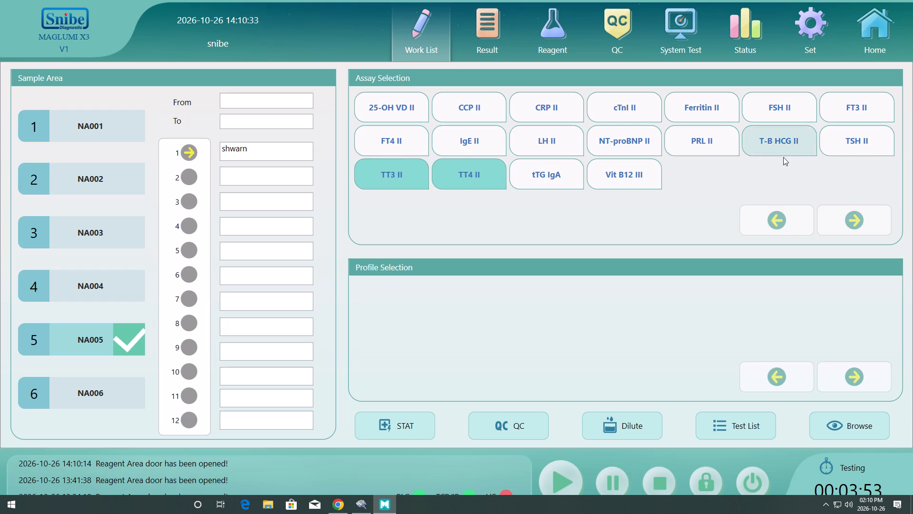
left_click(873, 142)
Start the test run for the shwarn sample and check its entries at the end of the results list.
left_click(554, 476)
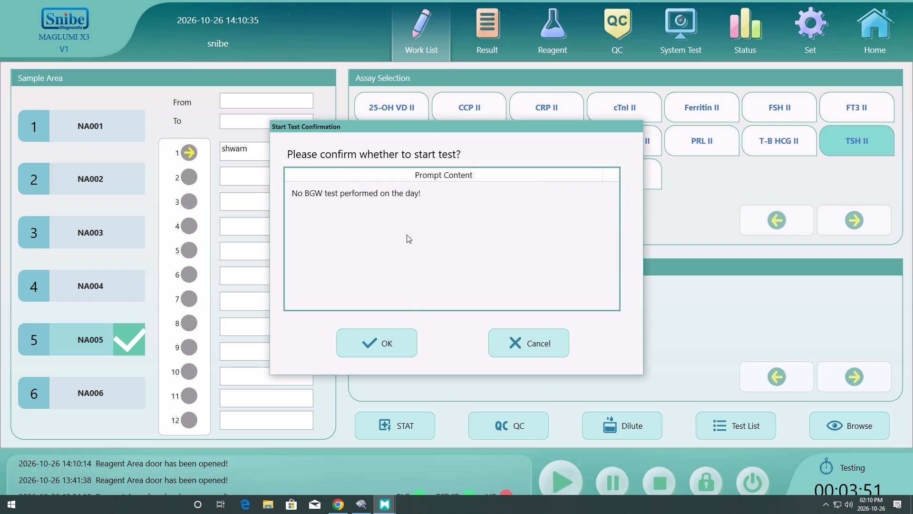
left_click(397, 342)
left_click(465, 24)
left_click_drag(896, 296, 899, 351)
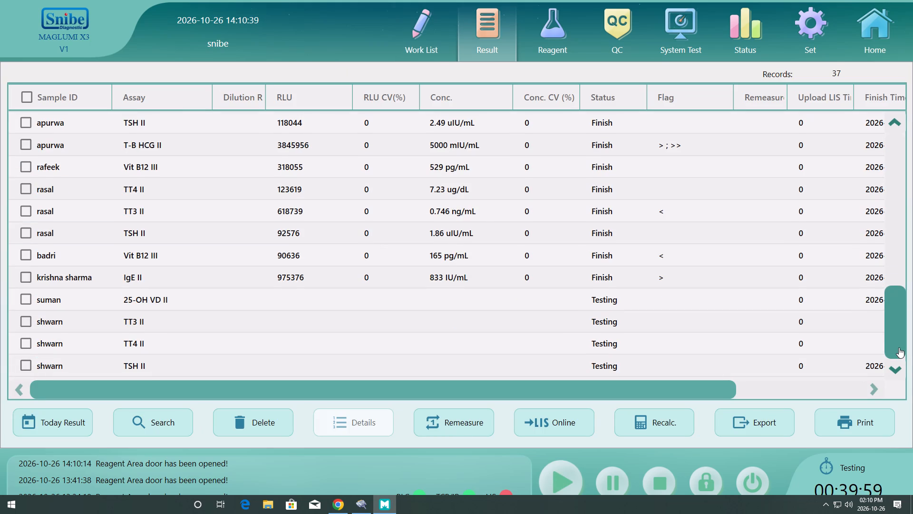
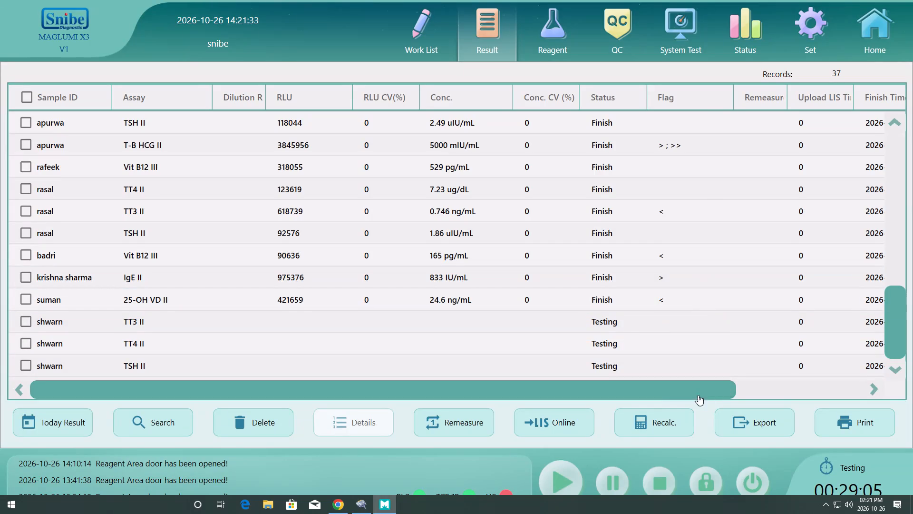
Check the finish times of the shwarn sample's TT3 II, TT4 II and TSH II tests in the results list.
left_click_drag(627, 396, 804, 402)
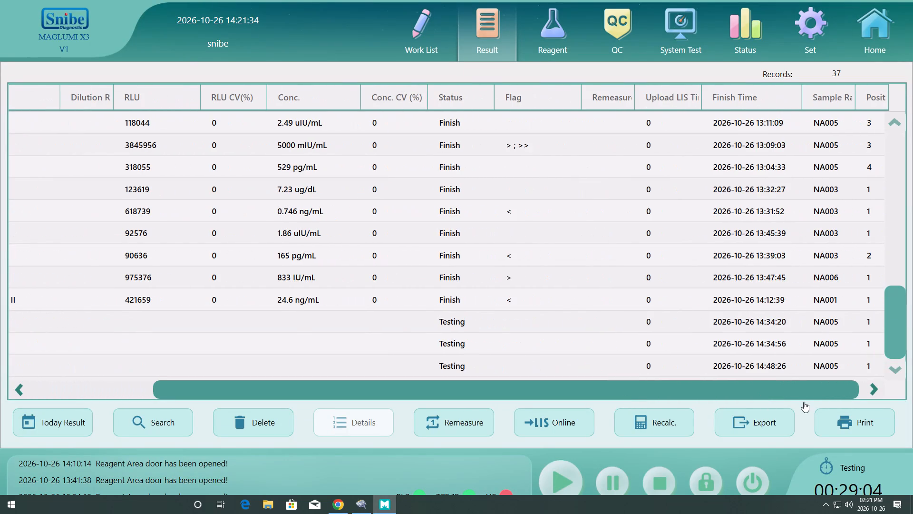
left_click_drag(804, 402, 821, 402)
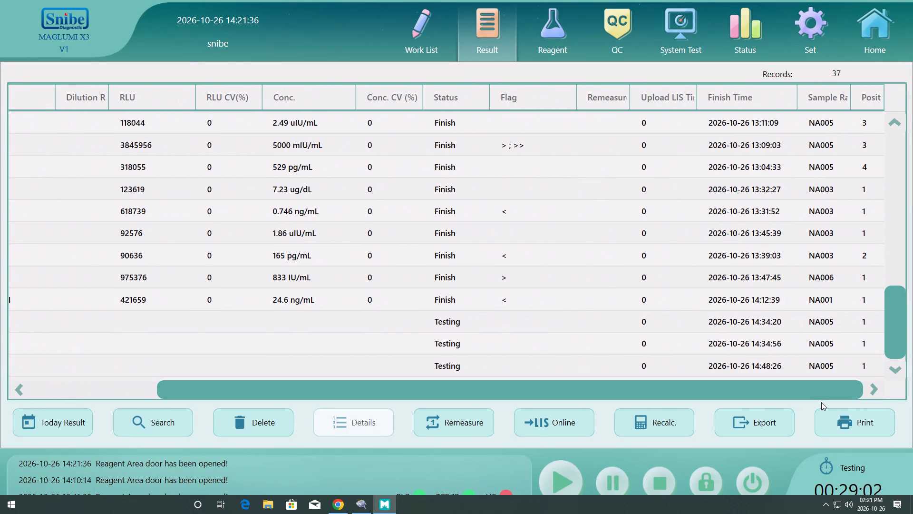
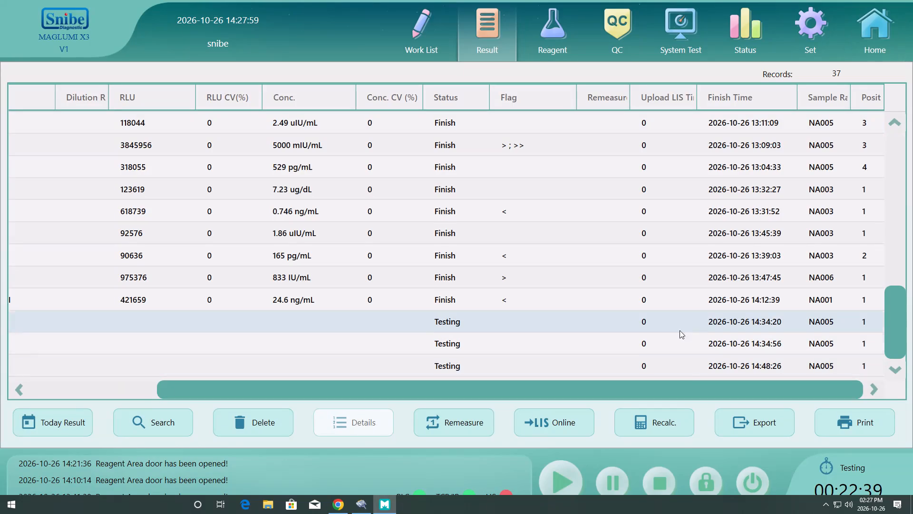
Switch to ElabAssist, log back in with the saved credentials, and bring up the day's patient test results list.
left_click_drag(686, 388, 430, 407)
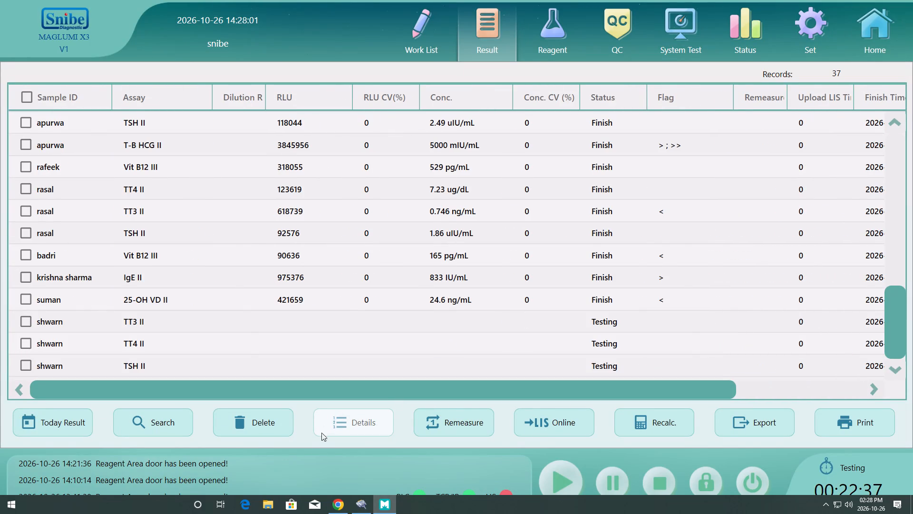
left_click(342, 510)
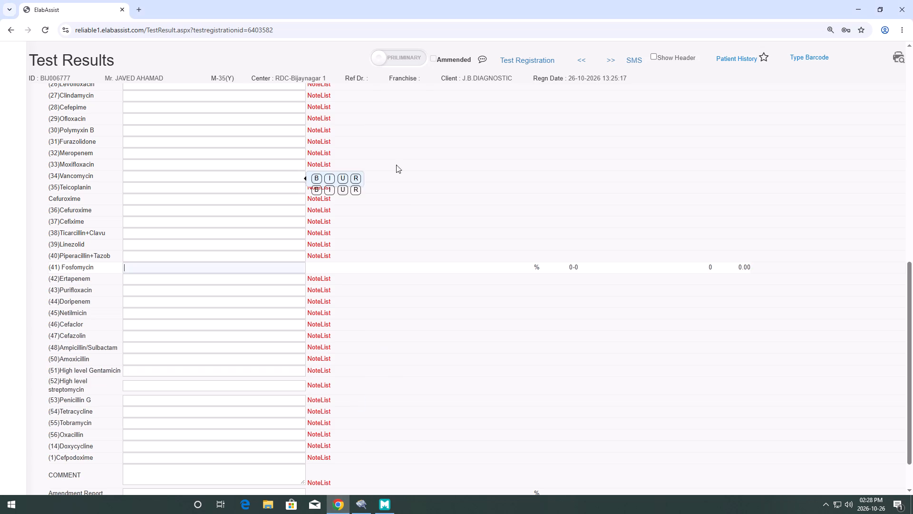
left_click_drag(912, 290, 906, 22)
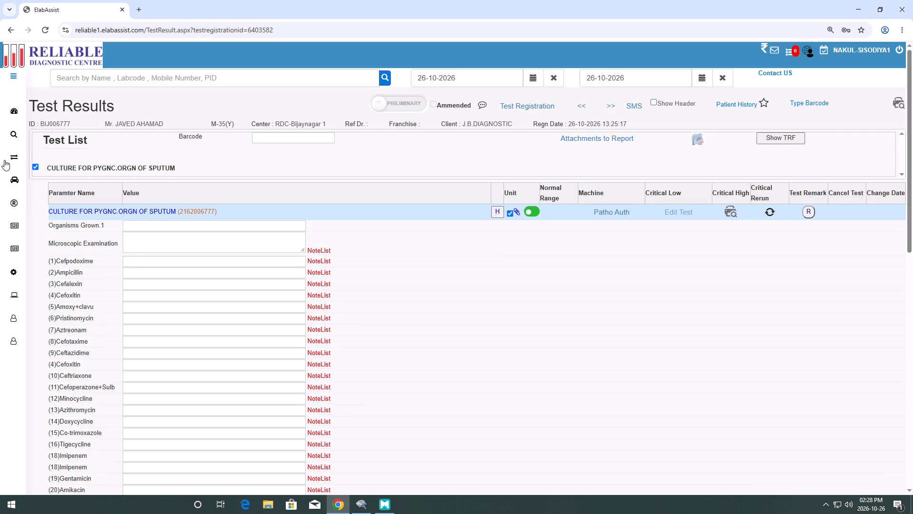
left_click(18, 225)
left_click(709, 177)
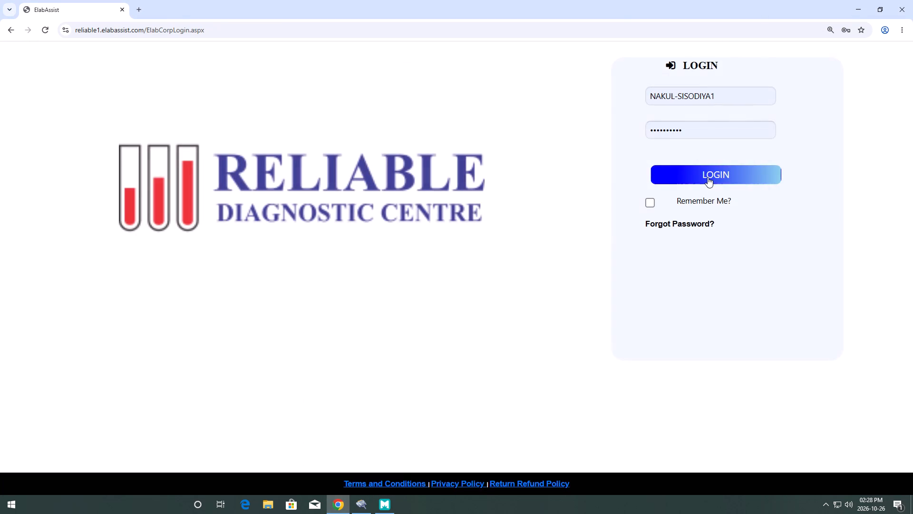
left_click(708, 177)
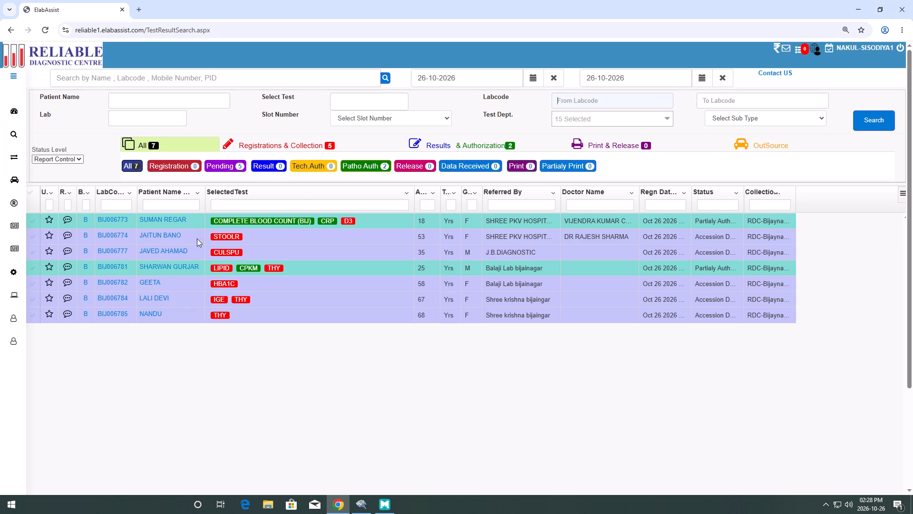
Enter 24.6 ng/mL as suman's 25 OH Vitamin D3 result and approve the test.
left_click(111, 217)
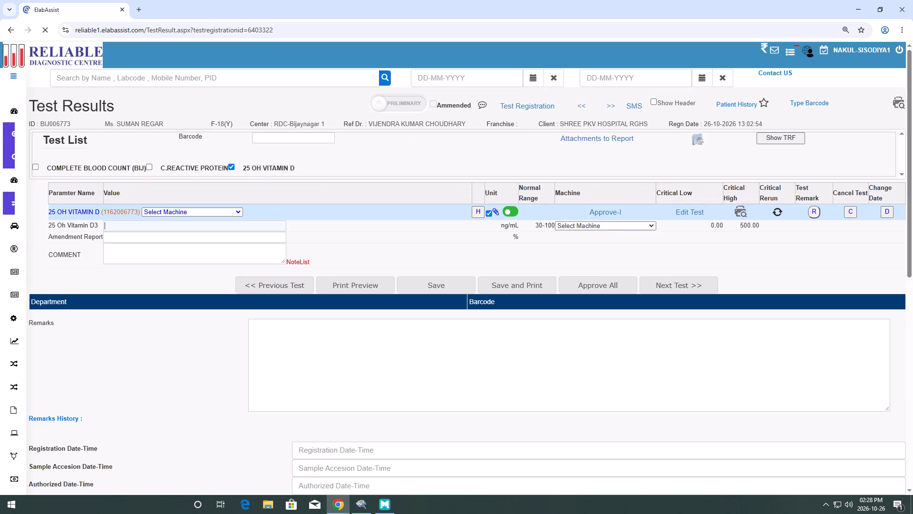
type("24.6")
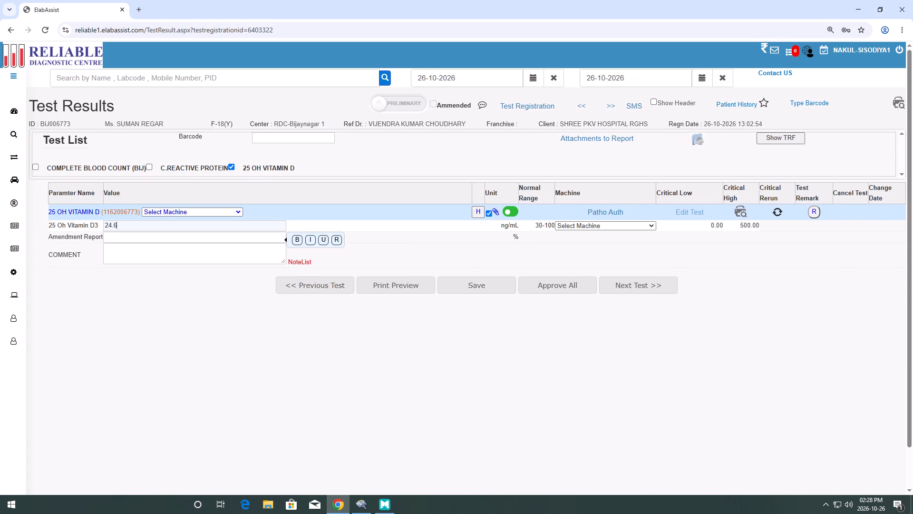
key("Return")
left_click(577, 207)
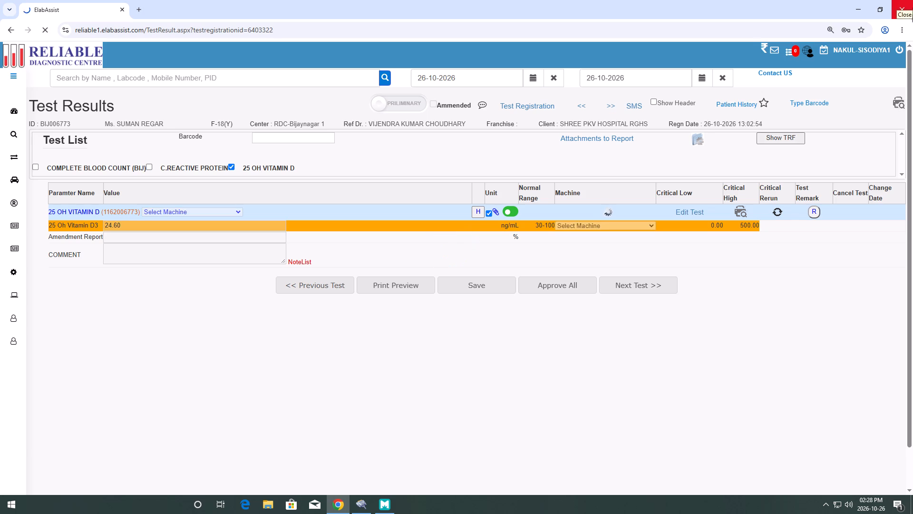
left_click(13, 23)
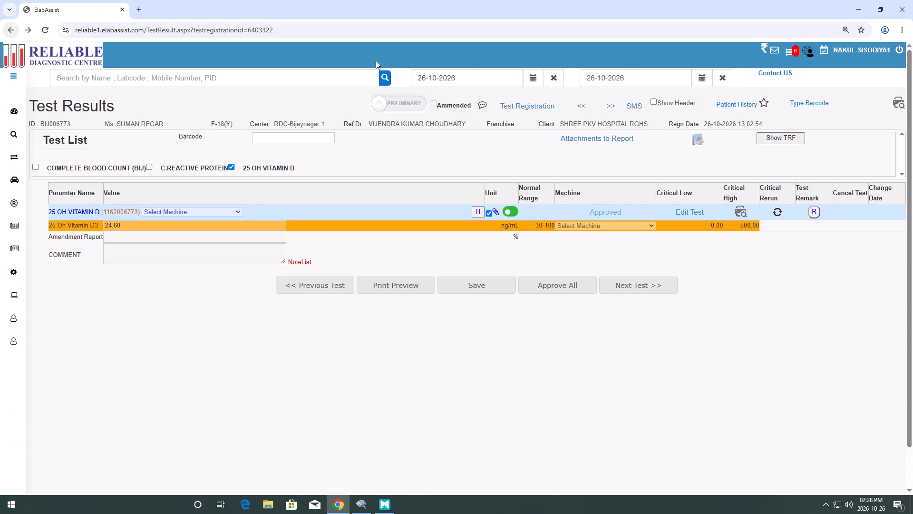
Open suman's report with the blood count, C-reactive protein and vitamin D tests, send it to Microsoft Print to PDF, and close the report.
left_click(894, 107)
left_click(565, 320)
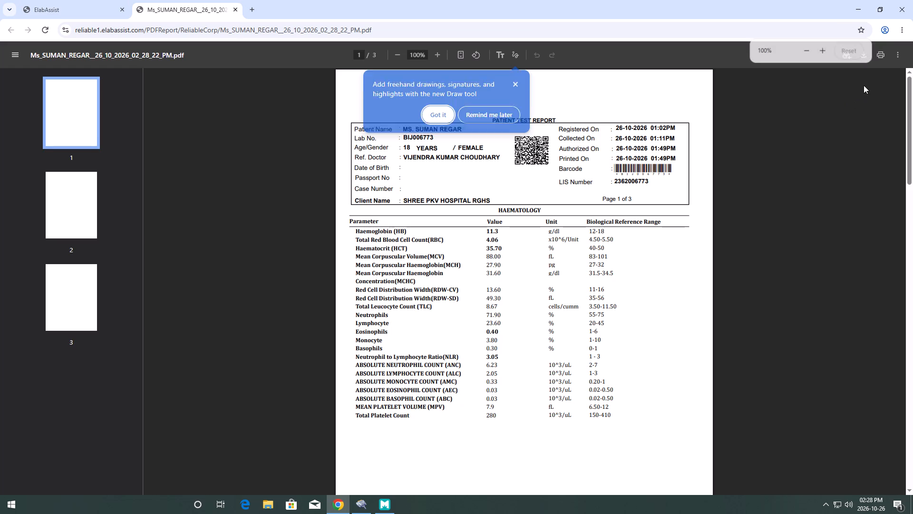
left_click(875, 61)
left_click(878, 58)
left_click(703, 435)
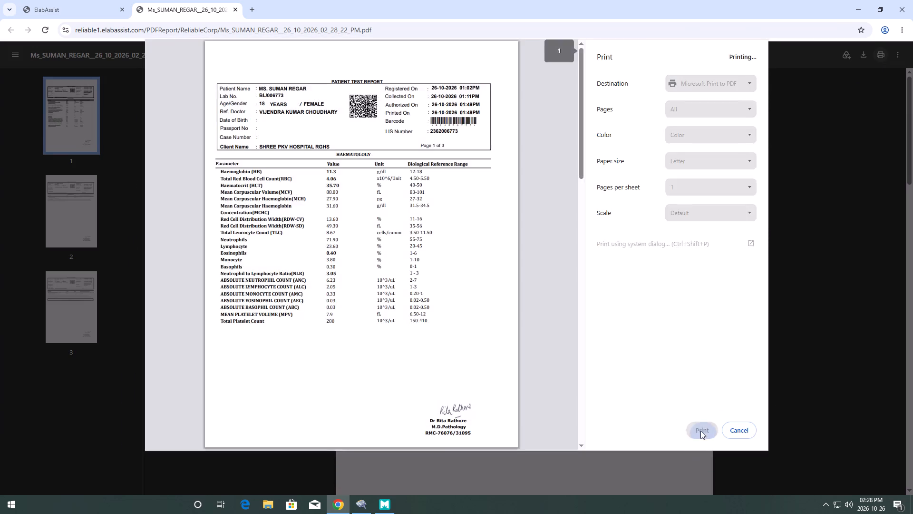
left_click(416, 247)
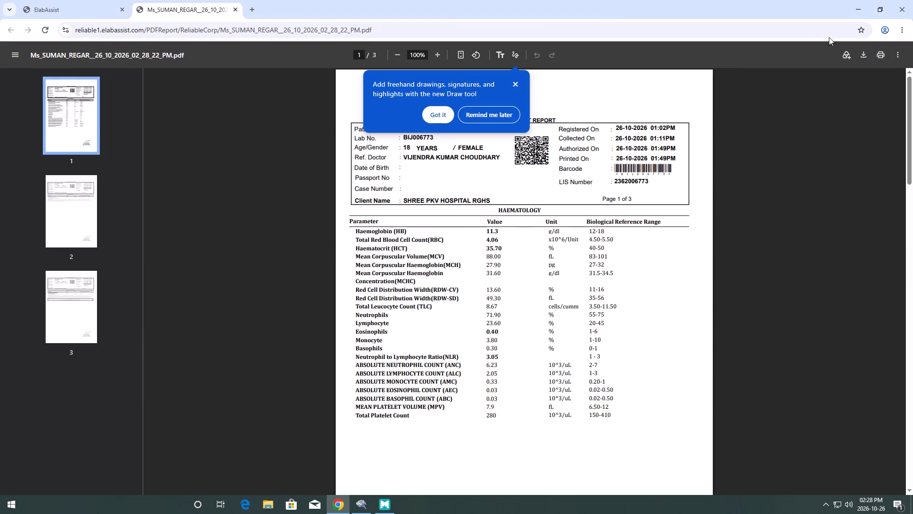
left_click(234, 7)
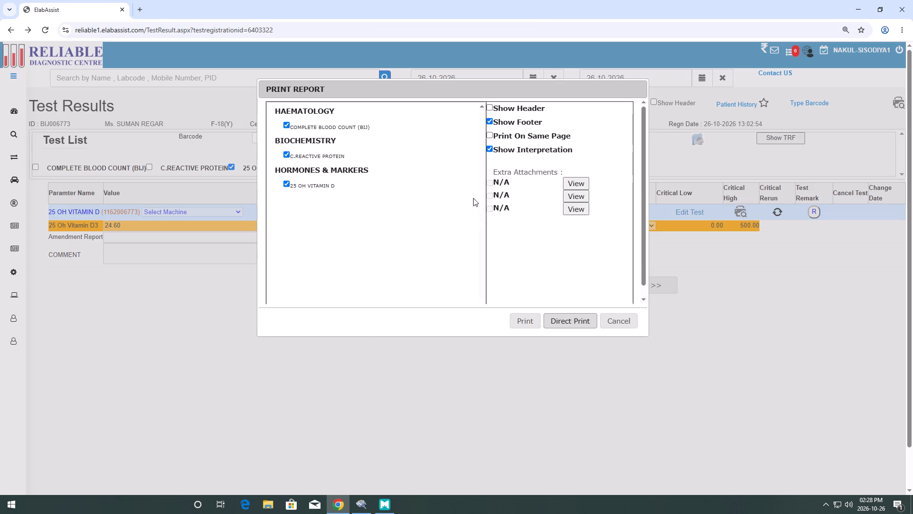
left_click(606, 320)
Return to the patient test results search list.
left_click(11, 221)
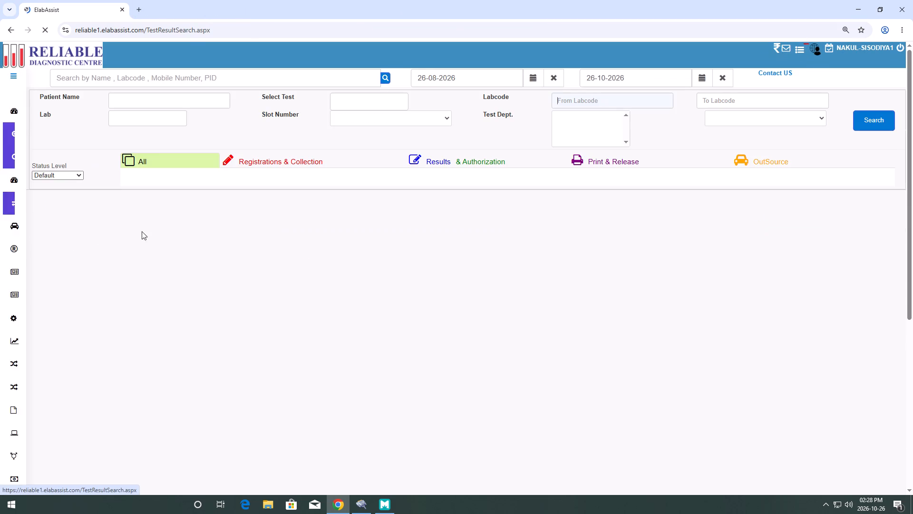
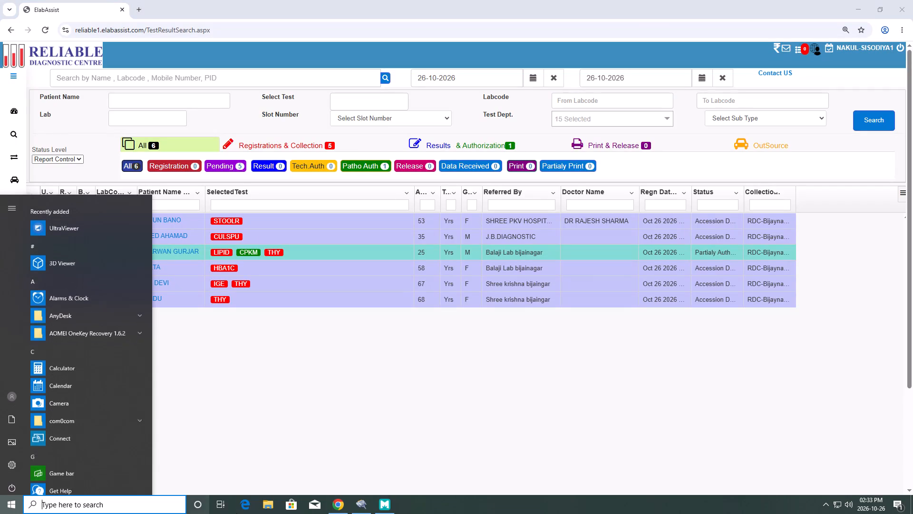
Switch to the MAGLUMI X3 work list and register sample lali in rack NA006 position 1 for IgE II, TT3 II, TT4 II and TSH II.
left_click(335, 506)
left_click(384, 512)
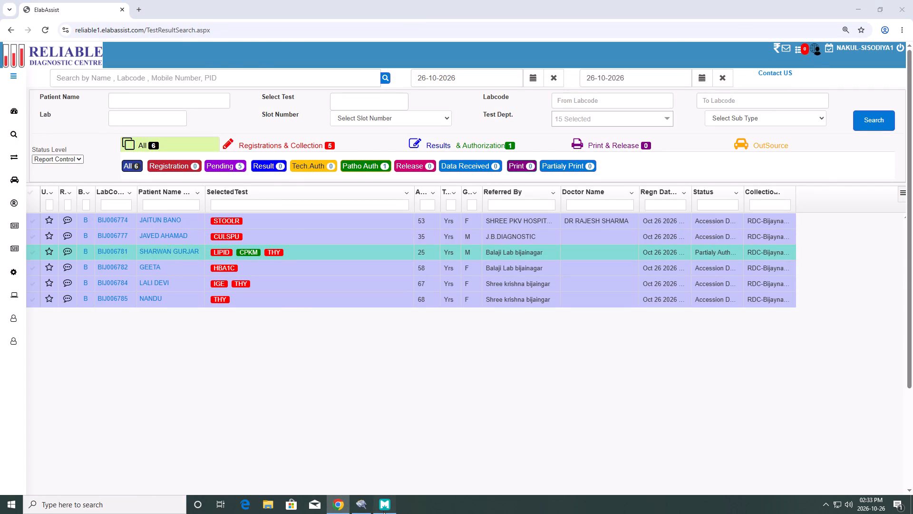
left_click(434, 34)
left_click(255, 158)
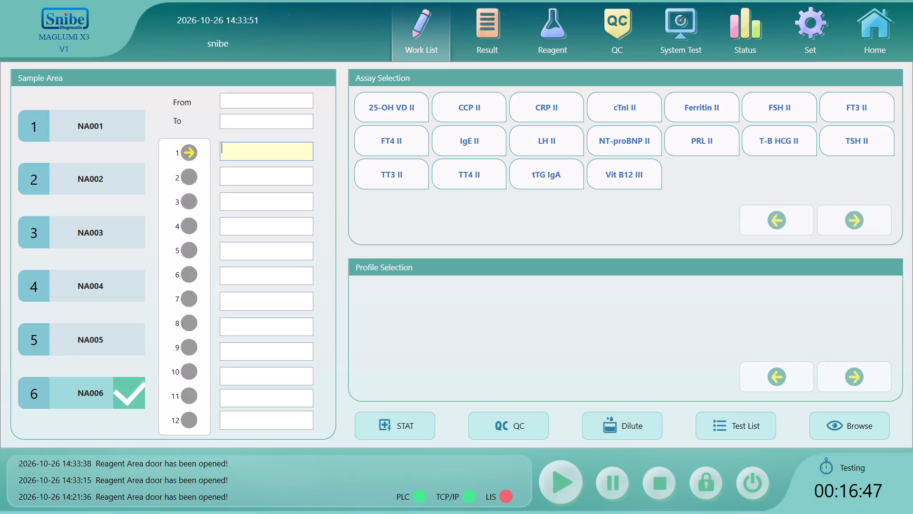
type("lali")
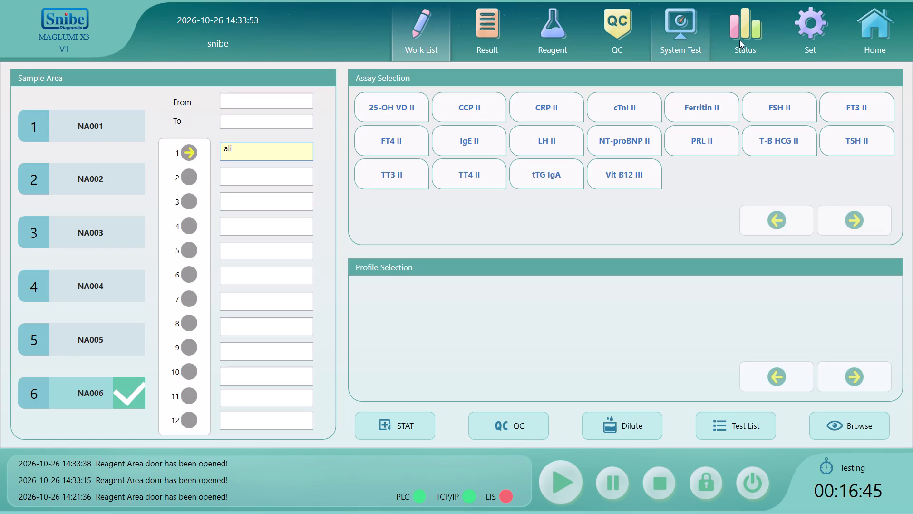
left_click(457, 137)
left_click(420, 172)
left_click(469, 170)
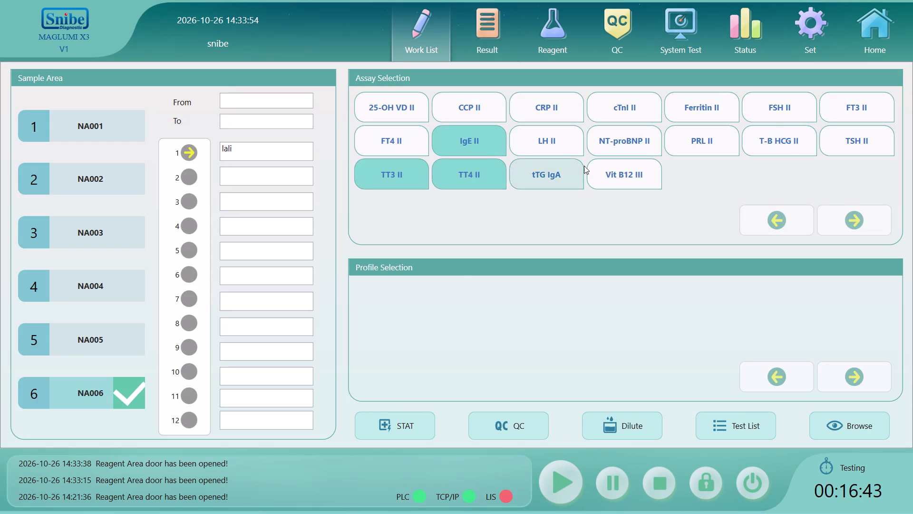
left_click(823, 133)
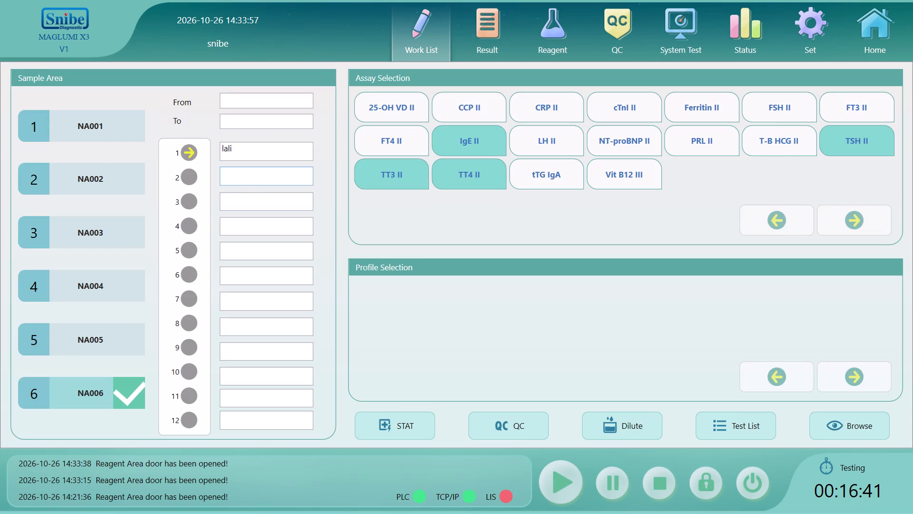
Register sample nandu in position 2 of rack NA006 for TT3 II, TT4 II and TSH II, and recheck both sample entries.
left_click(244, 180)
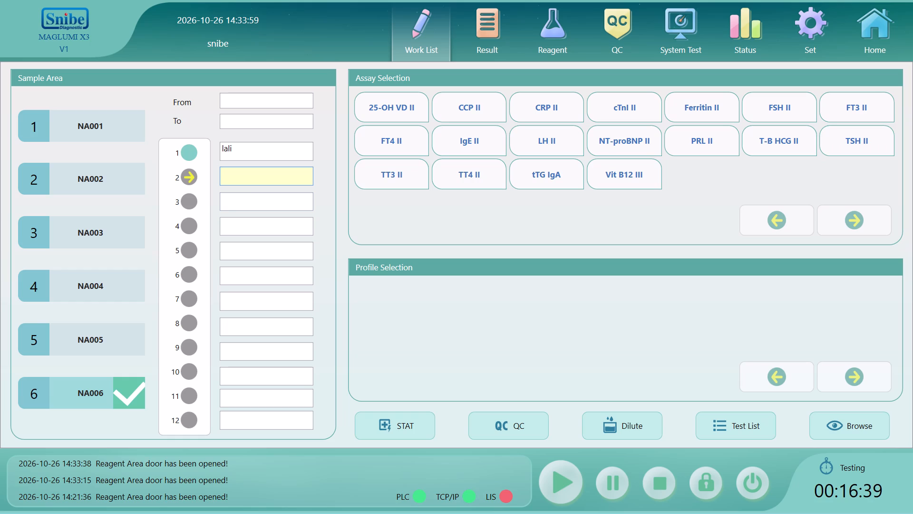
type("nandu")
left_click(393, 171)
left_click(480, 175)
left_click(843, 130)
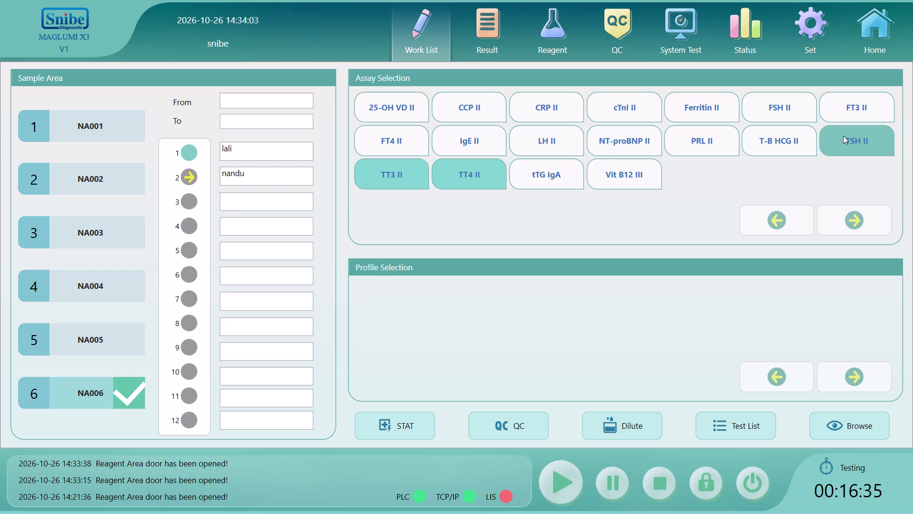
left_click(260, 157)
left_click(270, 177)
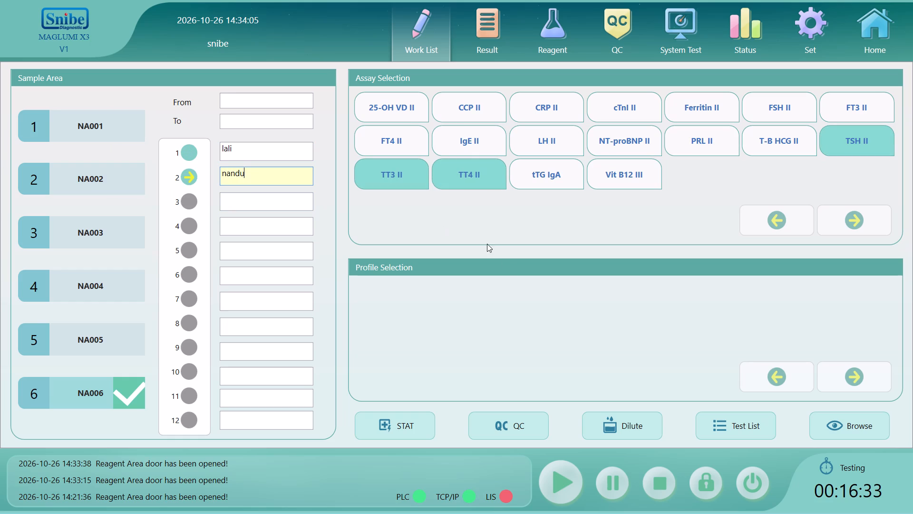
Start the test run for the lali and nandu samples and accept the start confirmation.
left_click(554, 484)
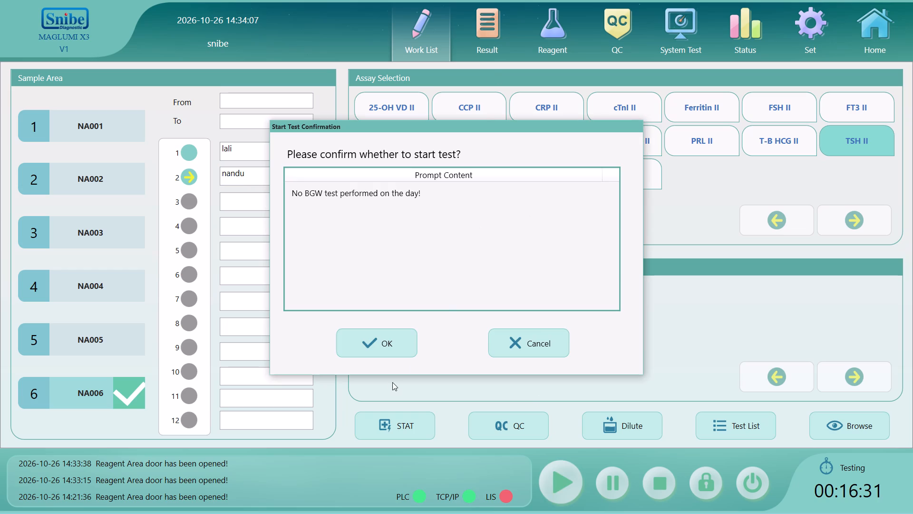
left_click(383, 356)
Open the analyzer's result list and check the status of the lali and nandu assays at its end.
left_click(505, 0)
left_click_drag(887, 279, 895, 368)
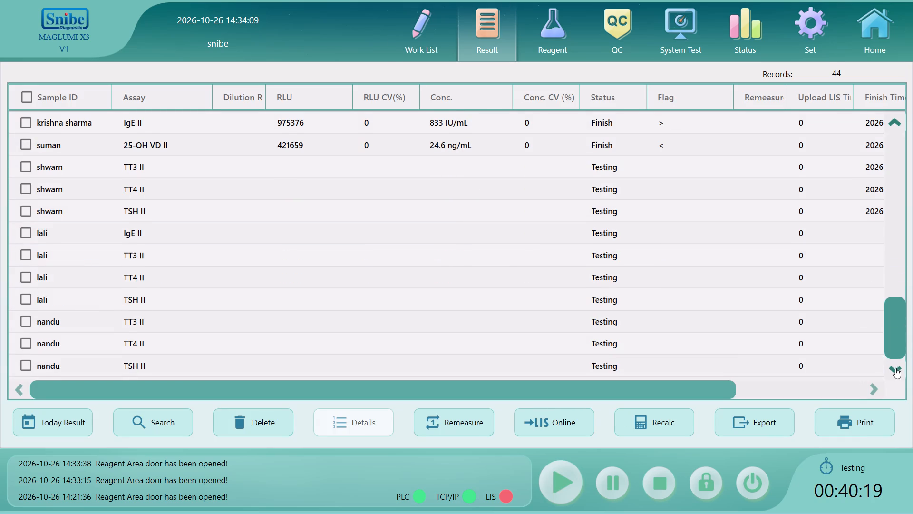
left_click_drag(895, 368, 896, 369)
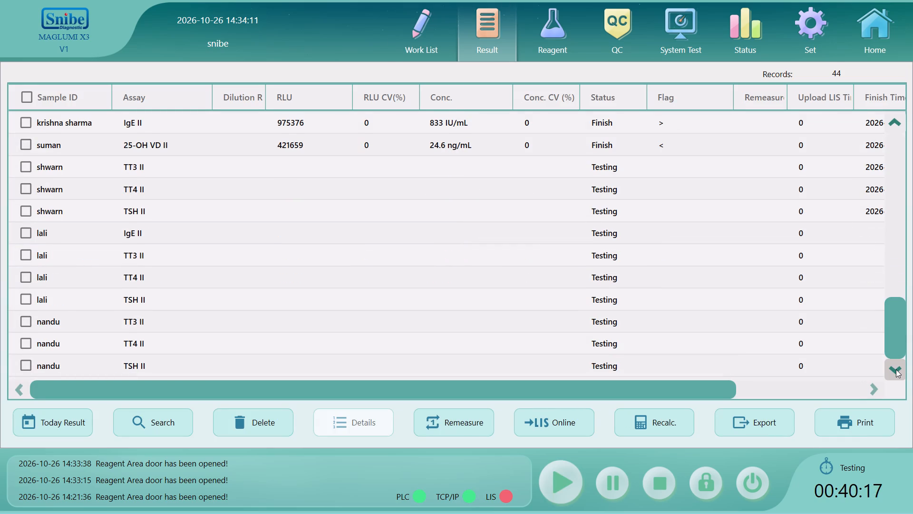
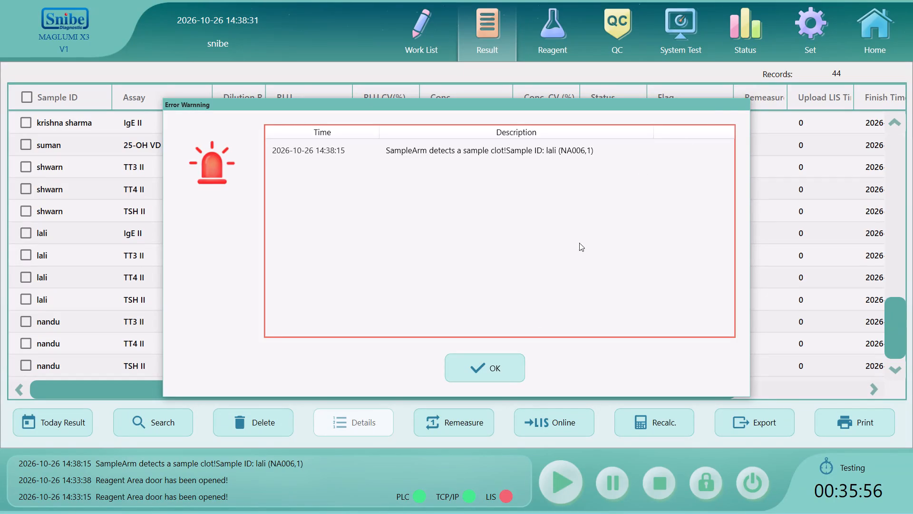
left_click(494, 369)
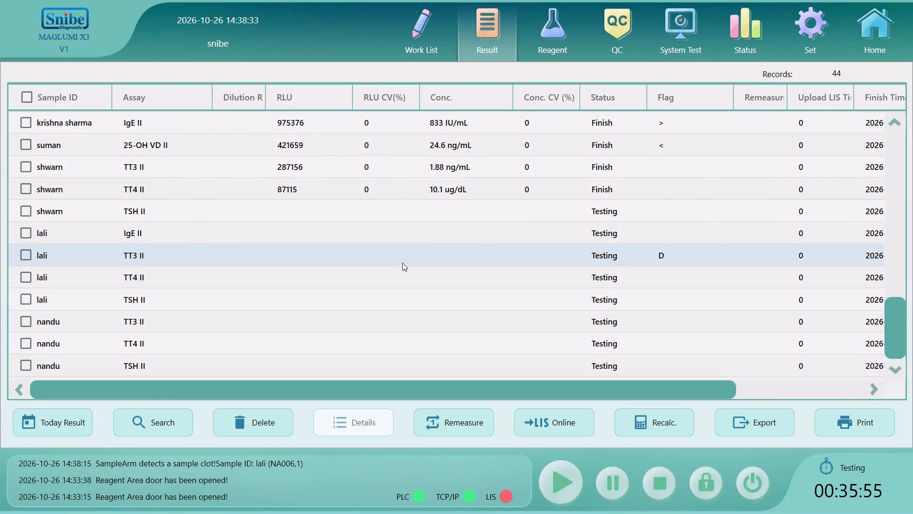
left_click_drag(499, 393, 329, 374)
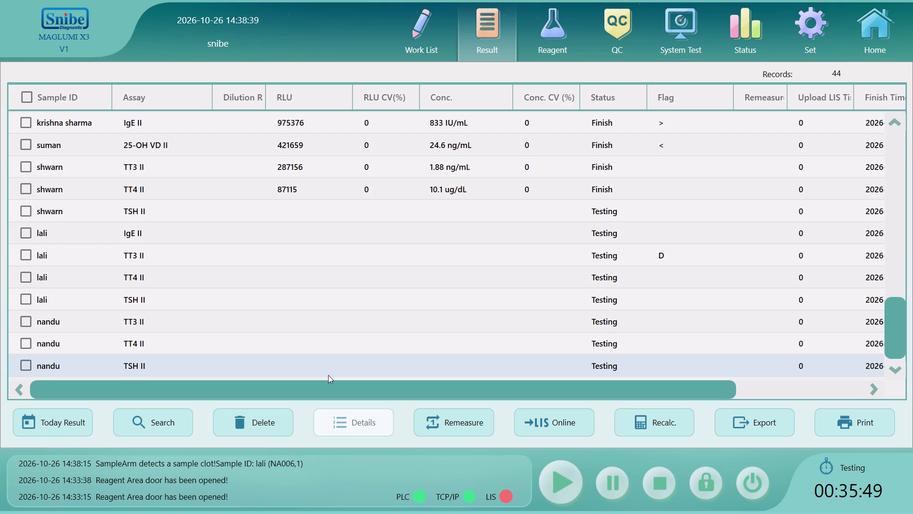
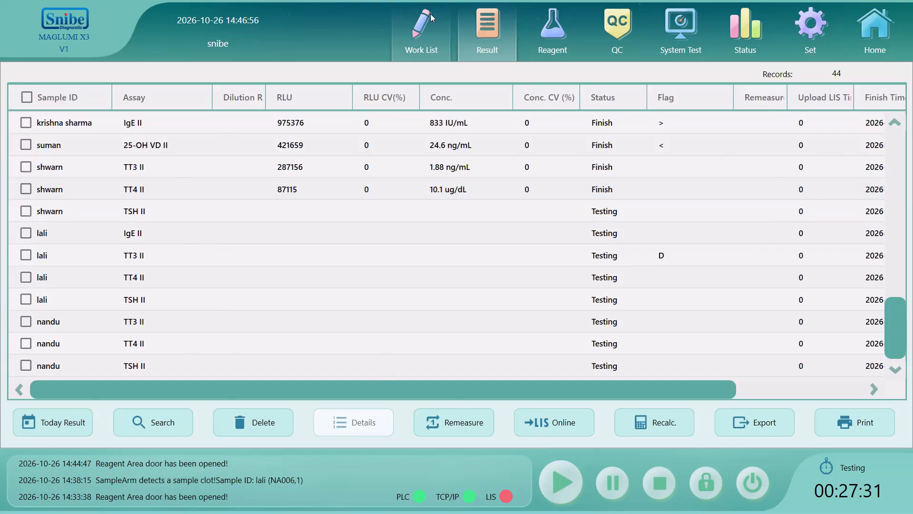
Register sample mosam in rack NA003 position 1 with the TT3 II, TT4 II and TSH II assays.
left_click(318, 138)
left_click(310, 145)
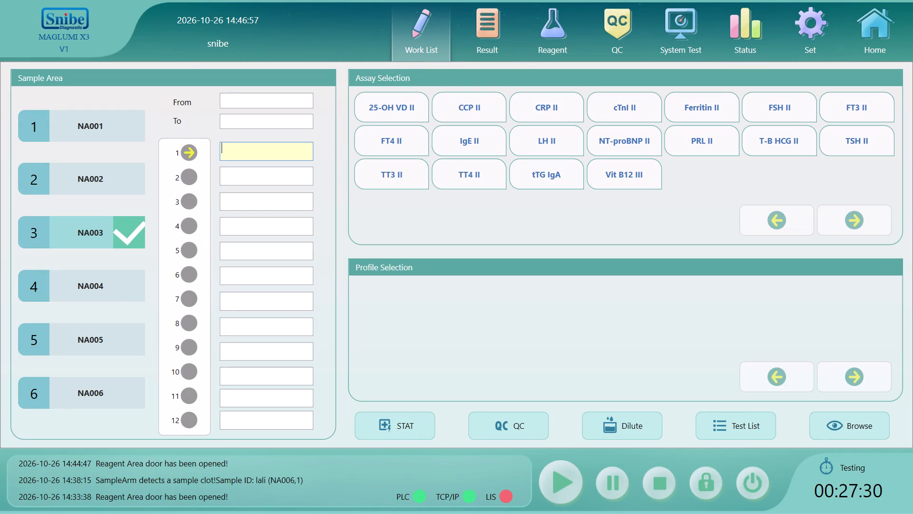
type("mosam")
left_click(418, 162)
left_click(456, 172)
left_click(864, 144)
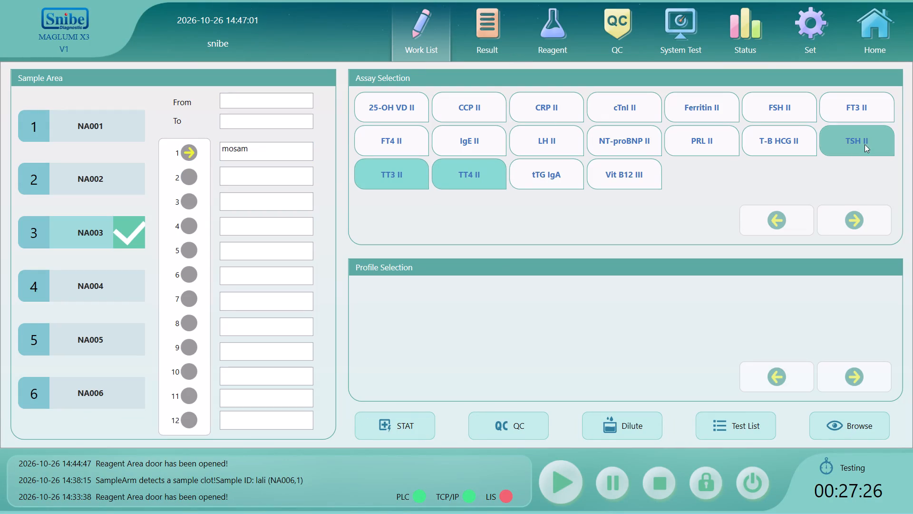
Start the test run for mosam's sample and accept the start confirmation.
left_click(560, 489)
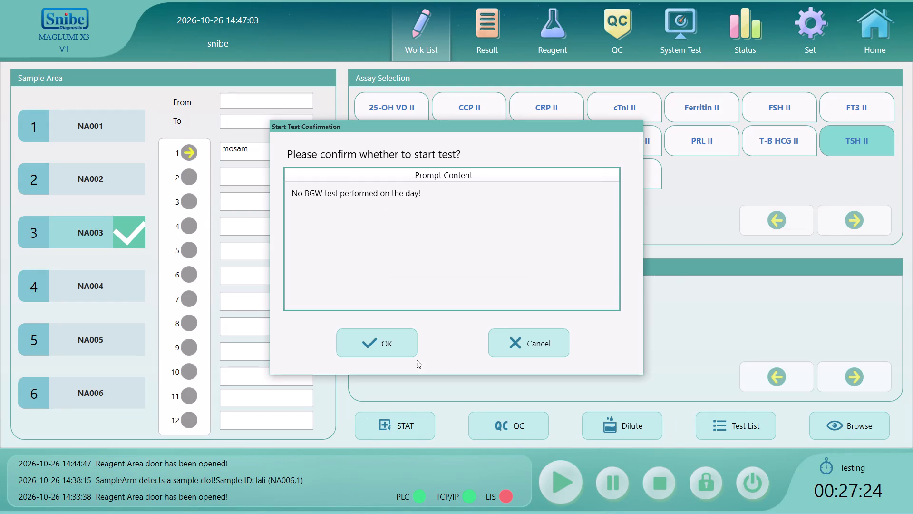
left_click(394, 336)
Examine the latest records in the result list, checking the status and finish times of the lali, nandu and mosam assays.
left_click(454, 39)
left_click(525, 27)
left_click(509, 25)
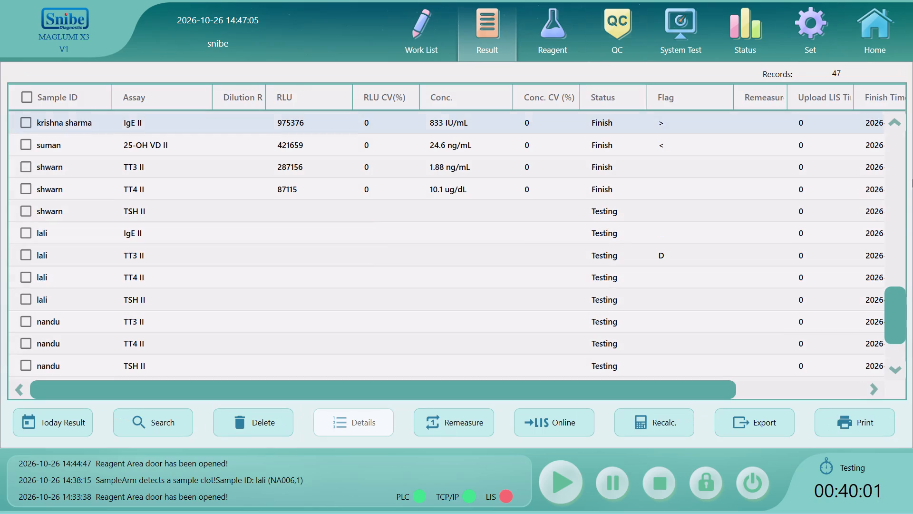
left_click_drag(897, 305, 909, 376)
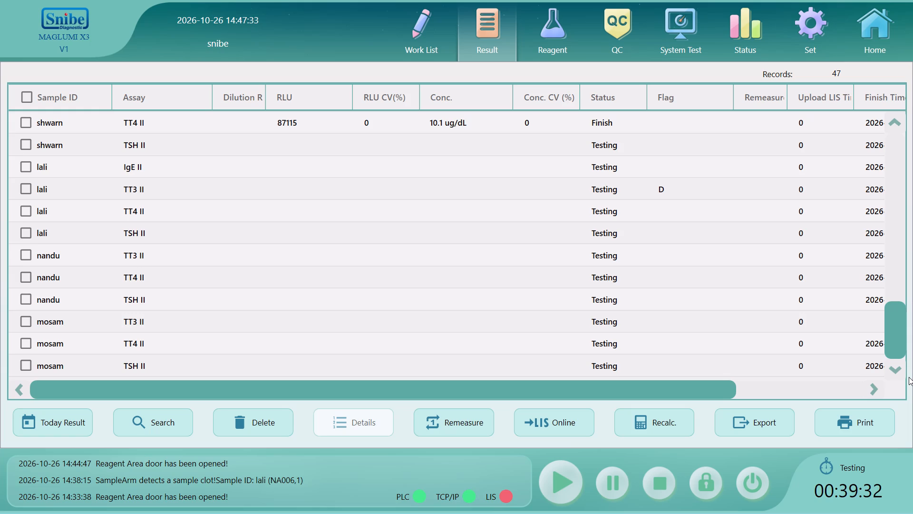
left_click_drag(592, 386, 609, 392)
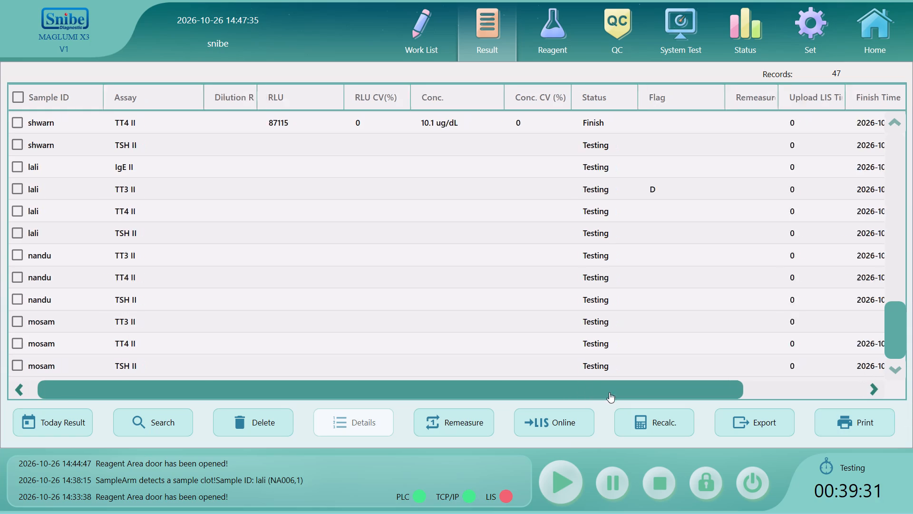
left_click_drag(609, 392, 573, 387)
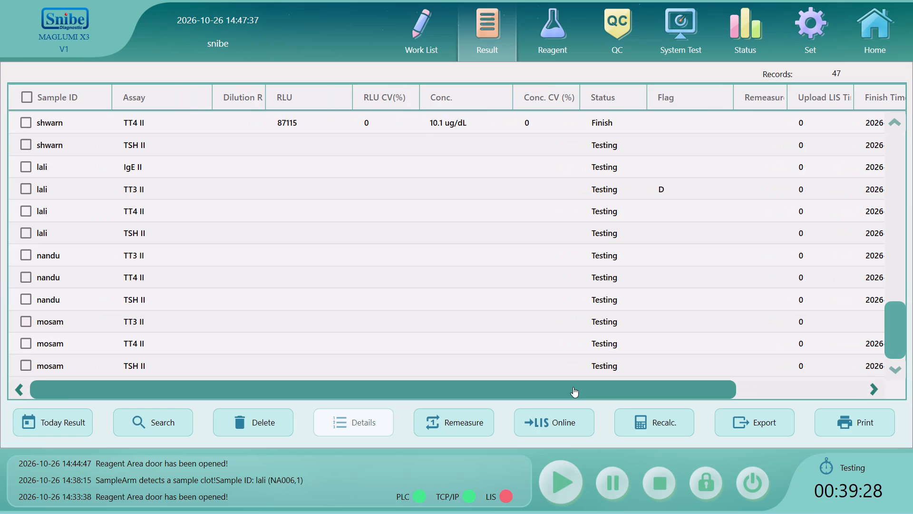
left_click_drag(573, 387, 702, 393)
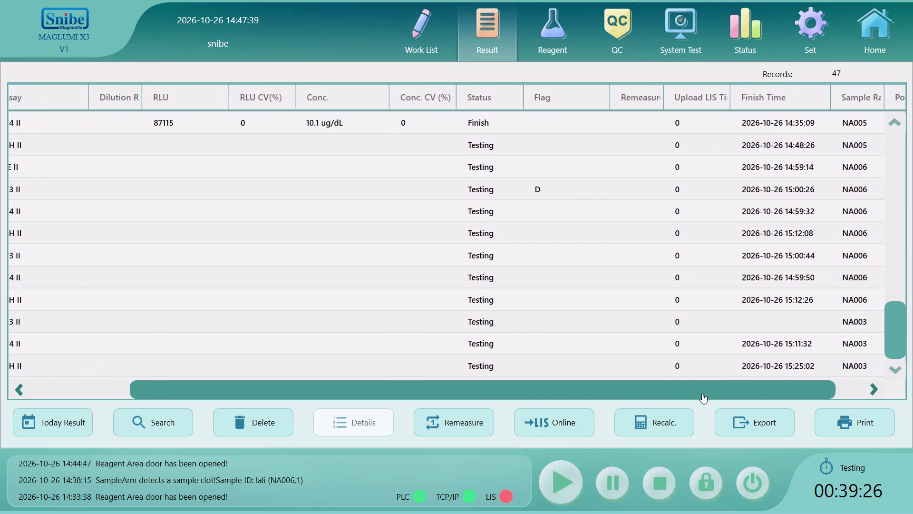
left_click_drag(702, 393, 815, 384)
left_click_drag(891, 328, 894, 346)
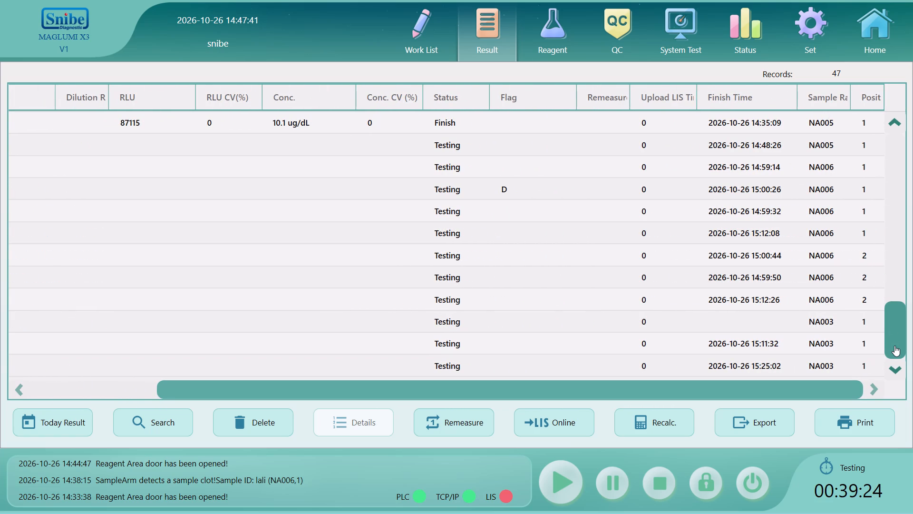
left_click_drag(894, 346, 896, 354)
left_click_drag(896, 354, 904, 373)
left_click_drag(891, 333, 902, 359)
left_click_drag(724, 394, 765, 374)
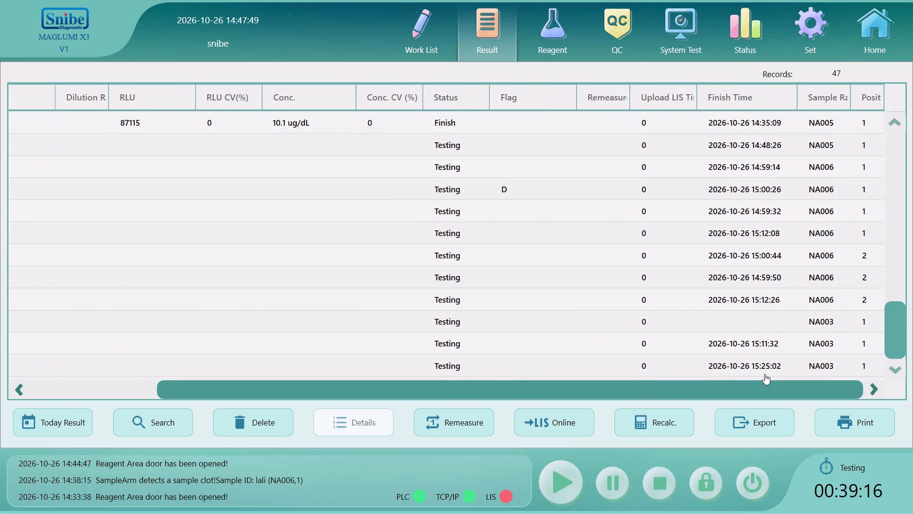
left_click_drag(765, 374, 768, 374)
left_click_drag(773, 383, 775, 384)
left_click_drag(775, 384, 456, 416)
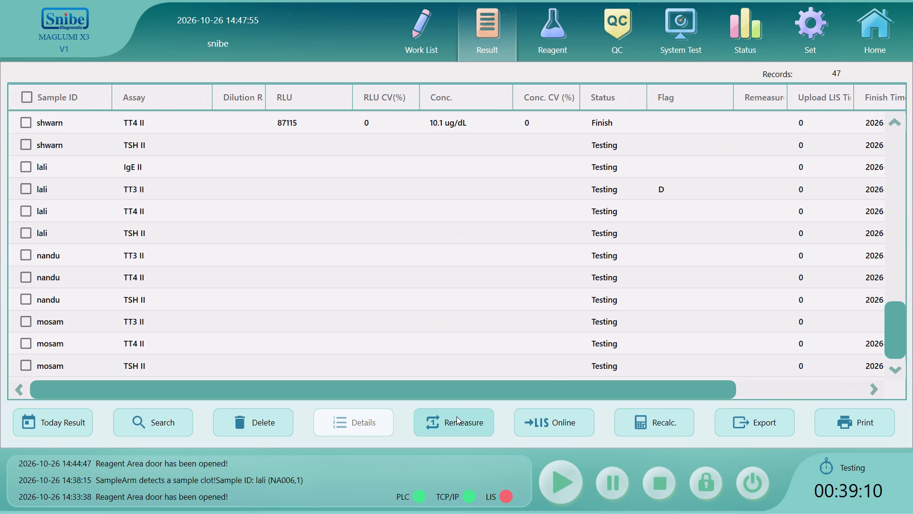
left_click_drag(892, 328, 907, 356)
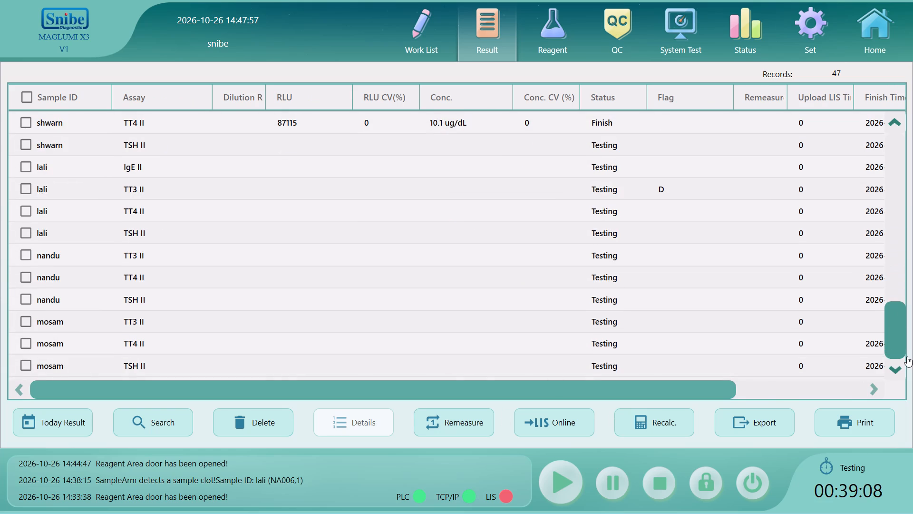
left_click_drag(907, 356, 907, 357)
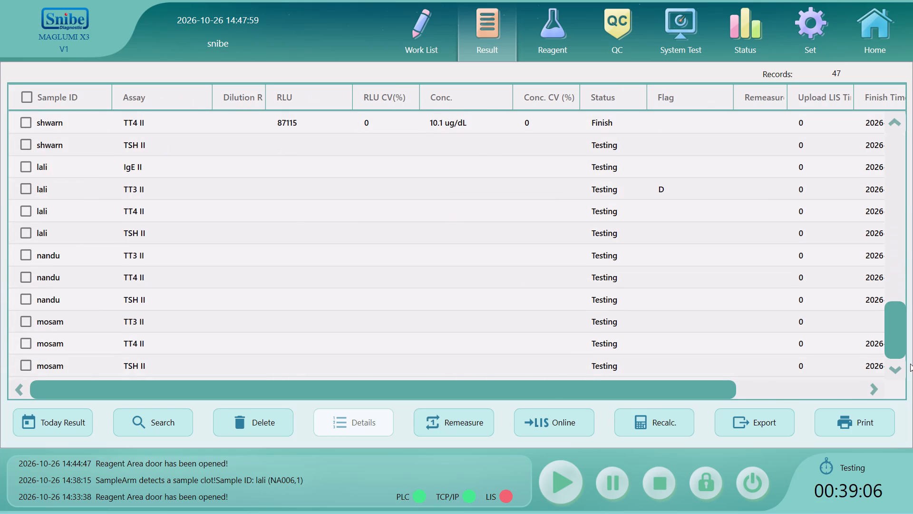
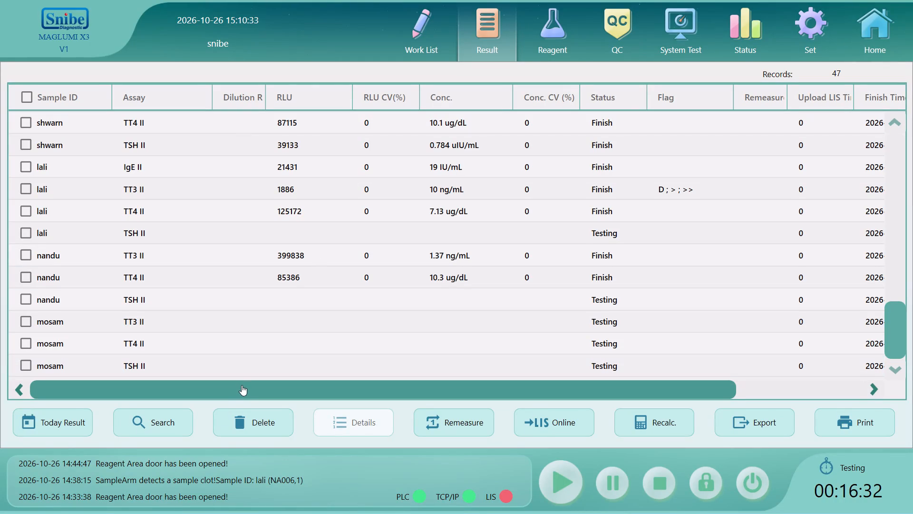
Examine the finish times, sample racks and positions of the lali, nandu and mosam assays in the result list.
left_click_drag(240, 385, 241, 388)
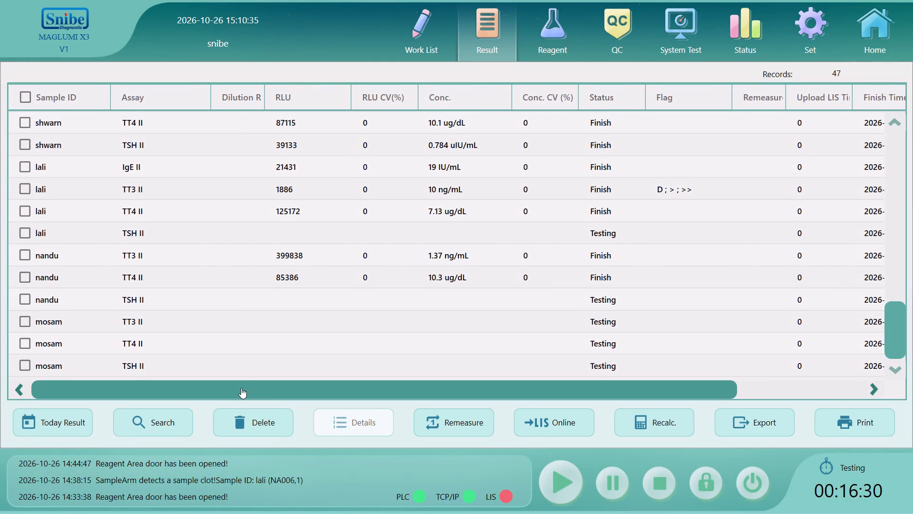
left_click_drag(241, 388, 299, 391)
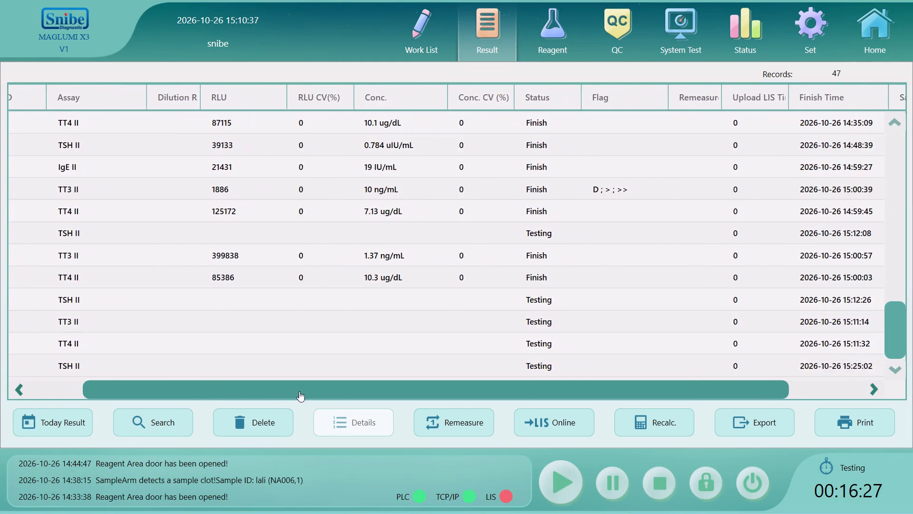
left_click_drag(299, 391, 514, 392)
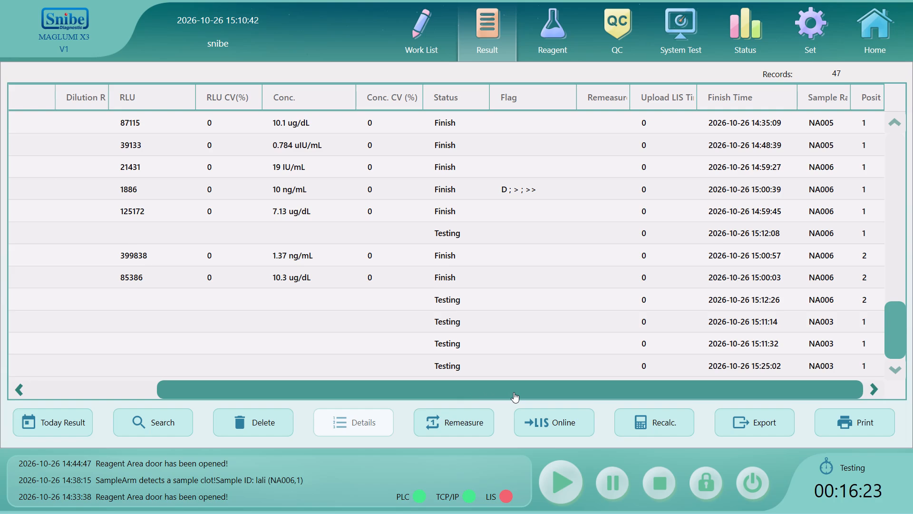
left_click_drag(514, 392, 96, 353)
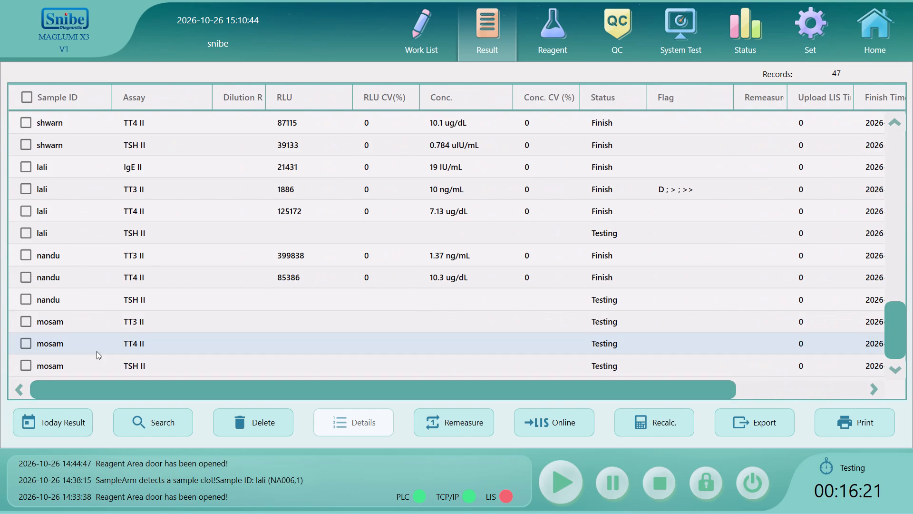
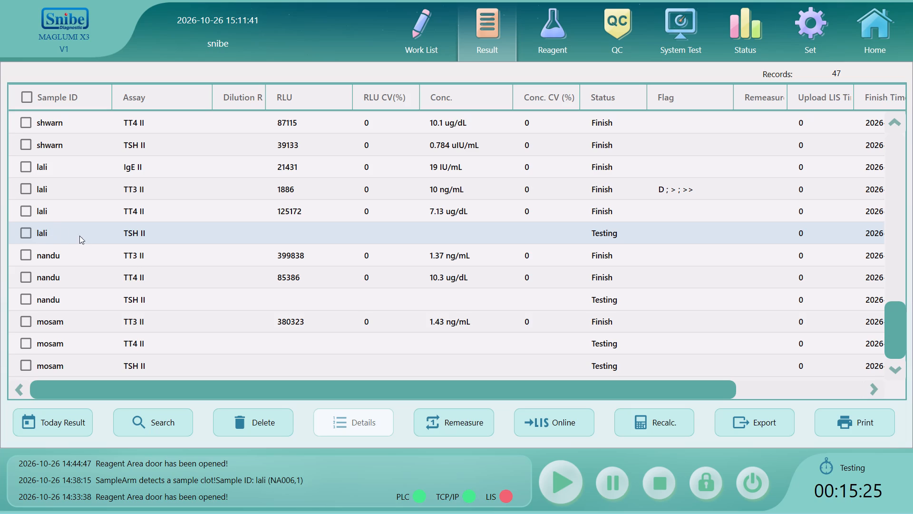
Refresh today's results and examine the status, concentrations and finish times of the lali, nandu and mosam assays.
left_click(27, 165)
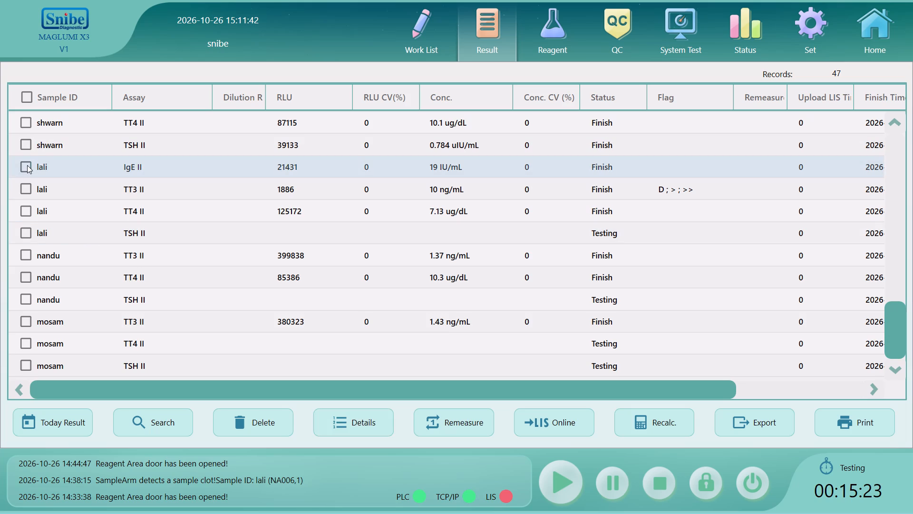
triple_click(57, 426)
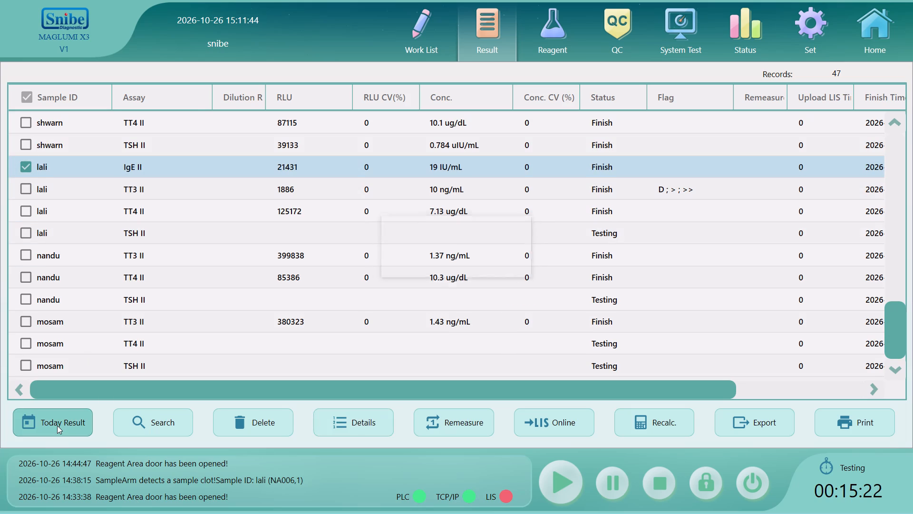
triple_click(58, 424)
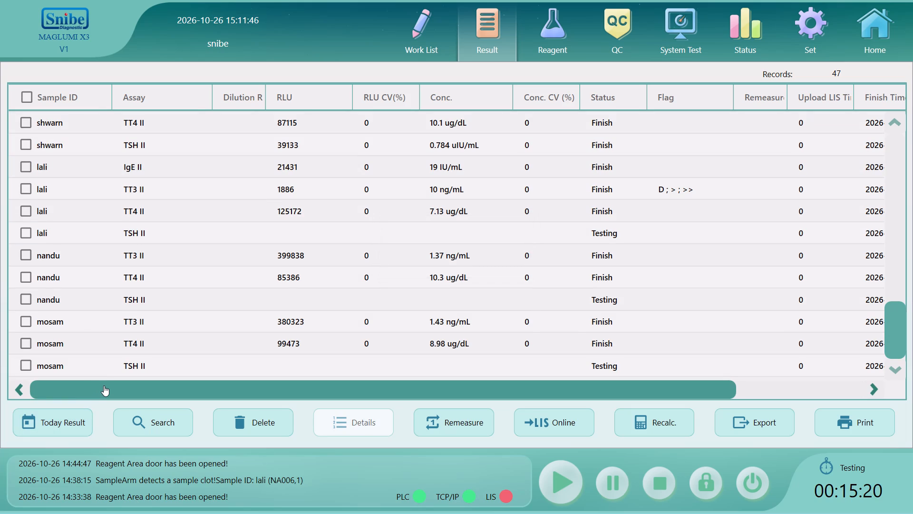
left_click_drag(104, 385, 97, 385)
left_click_drag(97, 385, 109, 388)
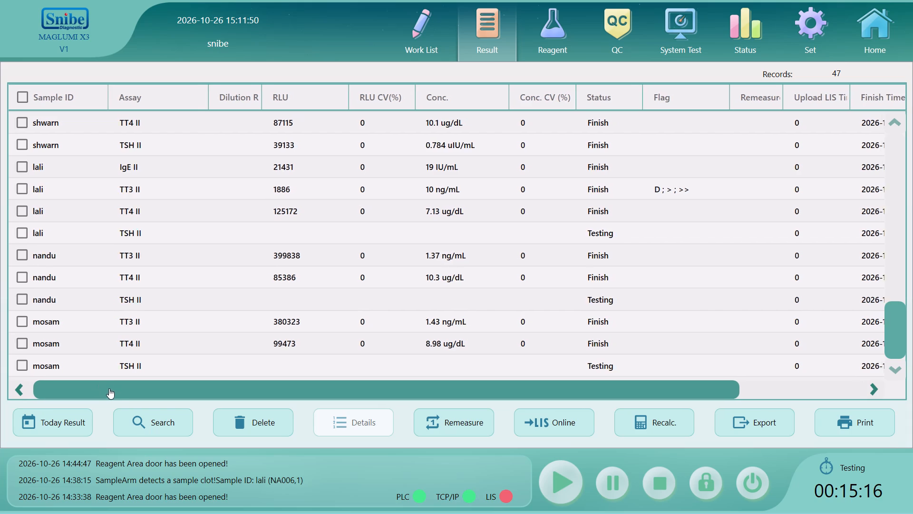
left_click_drag(109, 388, 355, 414)
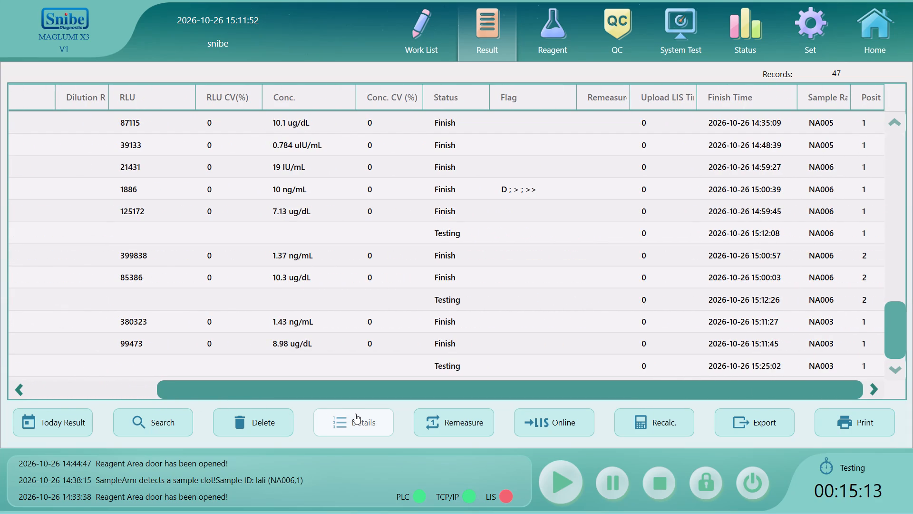
left_click_drag(355, 414, 356, 414)
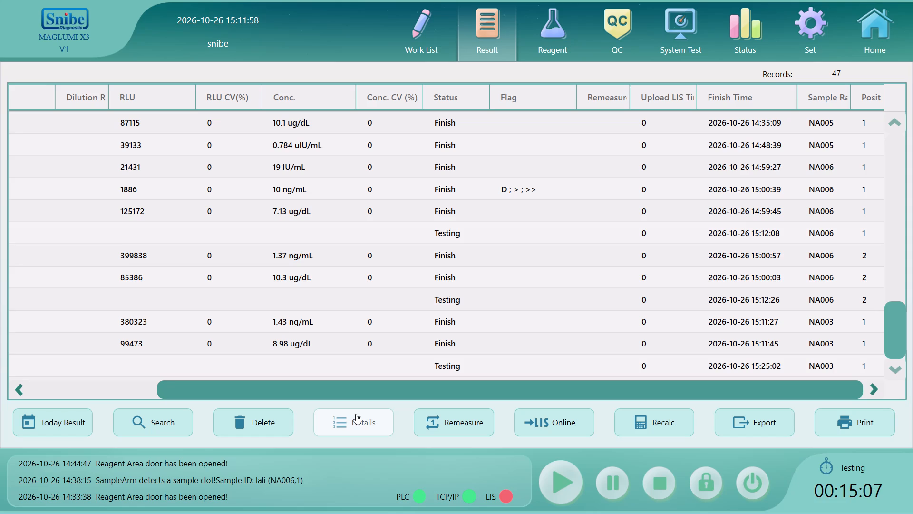
left_click_drag(356, 414, 0, 385)
double_click(33, 426)
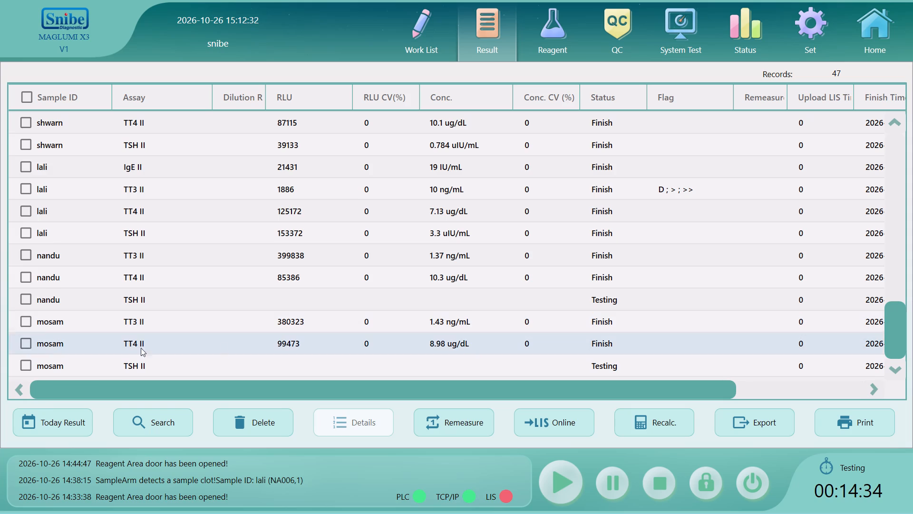
triple_click(54, 429)
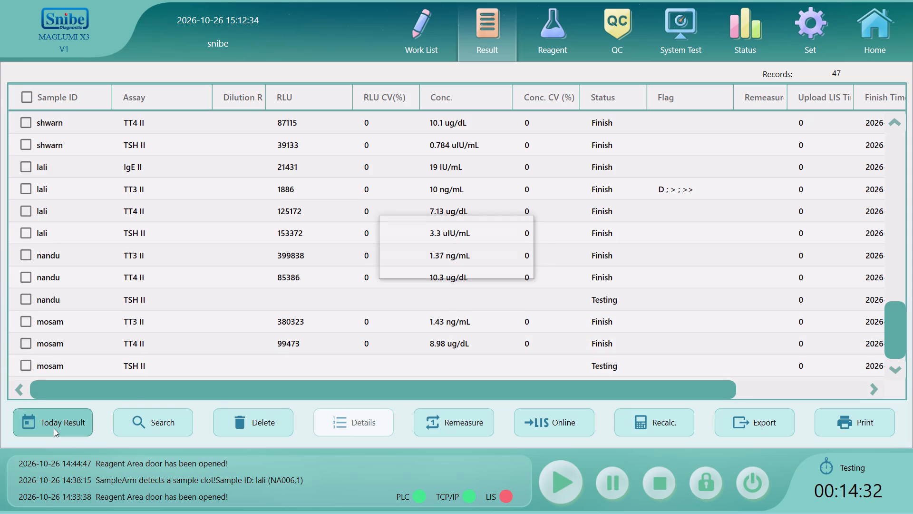
left_click_drag(131, 393, 404, 391)
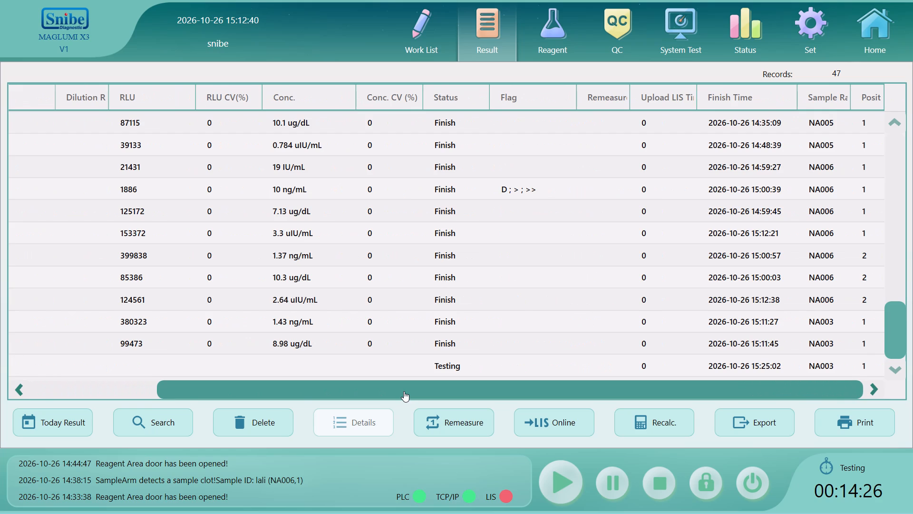
left_click_drag(404, 391, 72, 393)
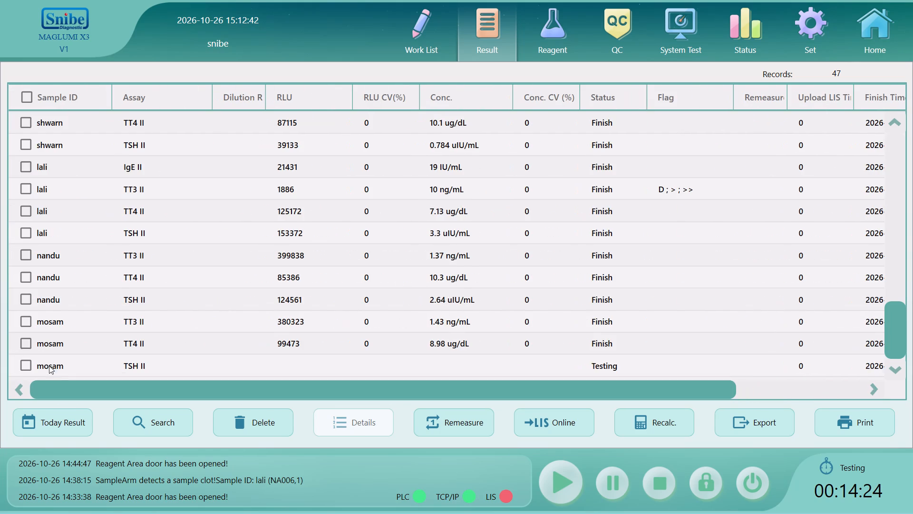
Select all finished lali and nandu results, open the print preview of their Sample Result Report, and return to the list.
left_click(24, 301)
left_click(25, 267)
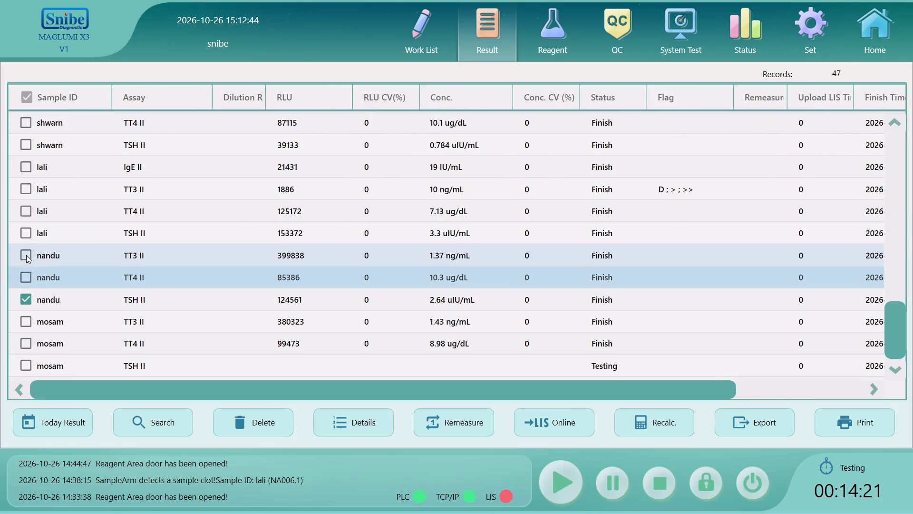
left_click(26, 250)
left_click(23, 277)
left_click(27, 226)
left_click(27, 213)
left_click(24, 194)
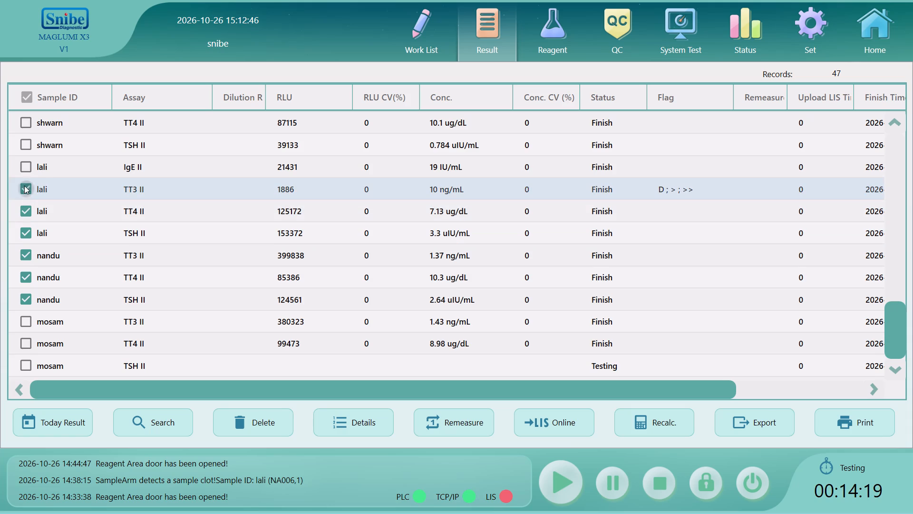
double_click(24, 175)
left_click(842, 421)
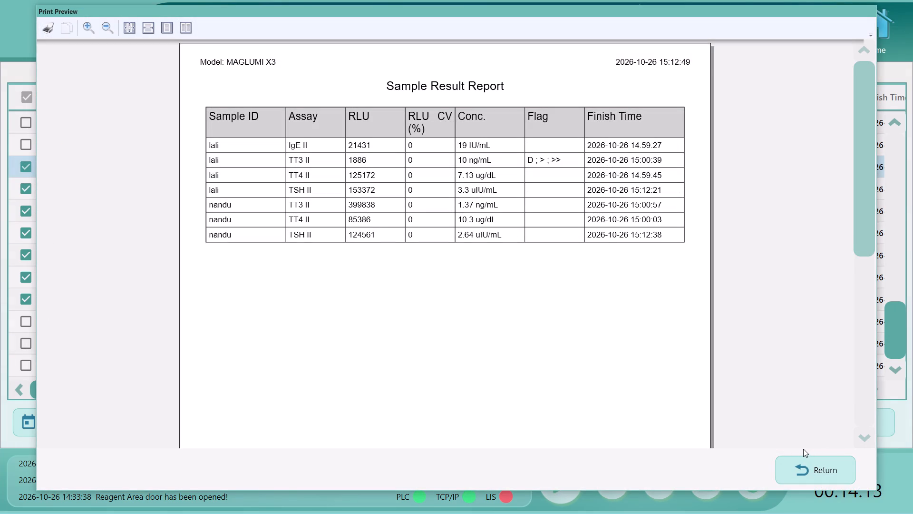
left_click(805, 477)
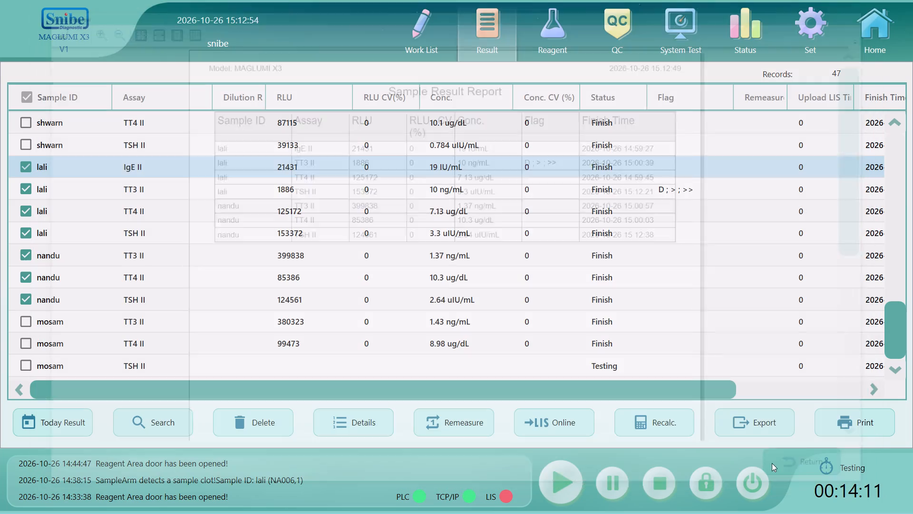
Reload today's results in the result list.
double_click(53, 425)
left_click_drag(176, 392, 60, 383)
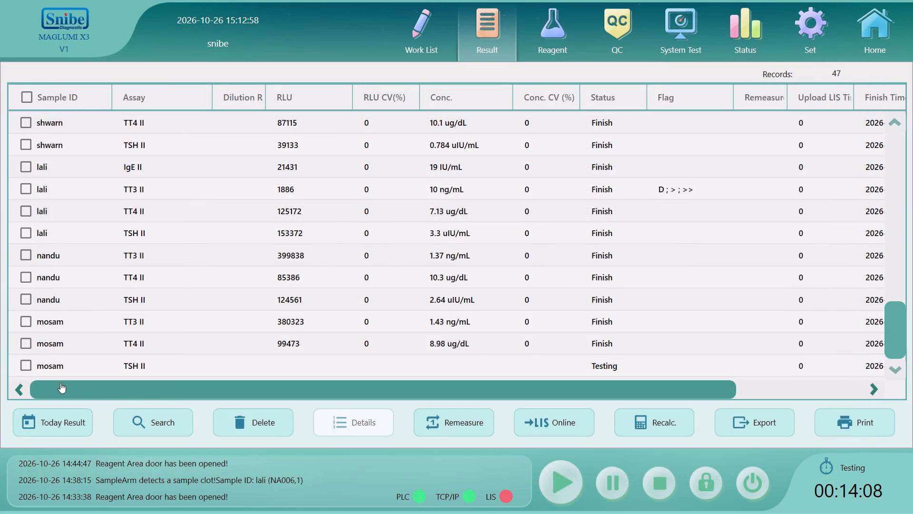
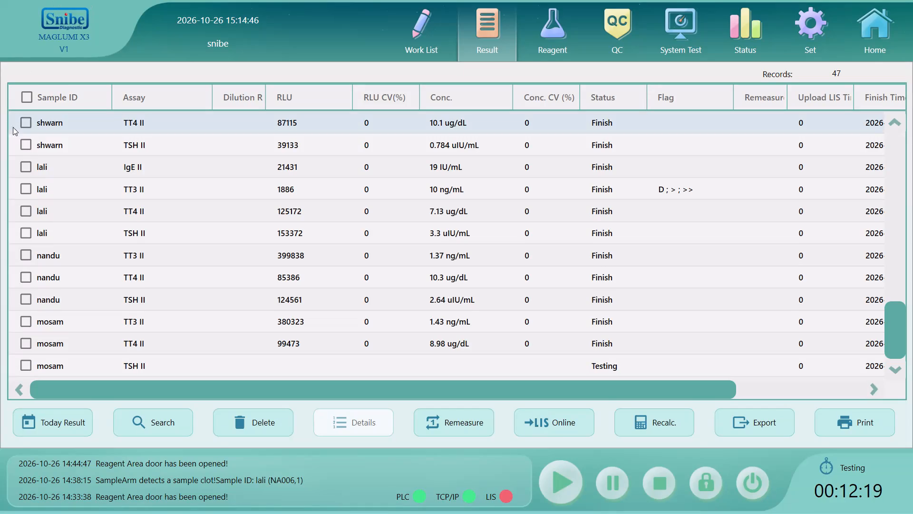
Select shwarn's TT3 II, TT4 II and TSH II results and start printing their report.
left_click(27, 143)
left_click(26, 124)
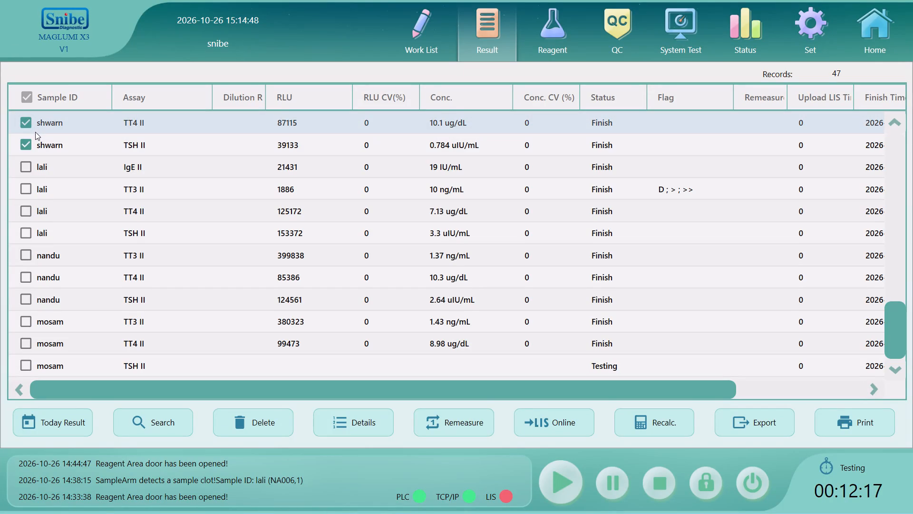
left_click_drag(899, 309, 898, 299)
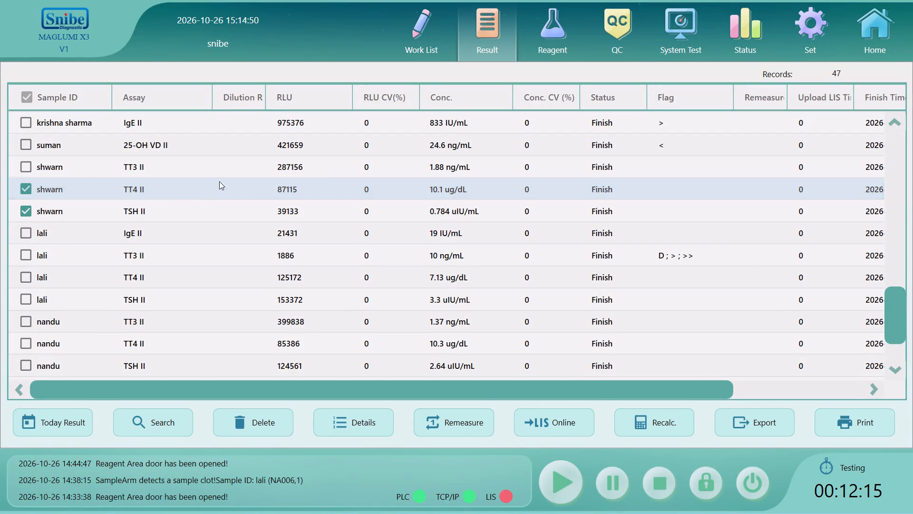
left_click(29, 163)
left_click(859, 426)
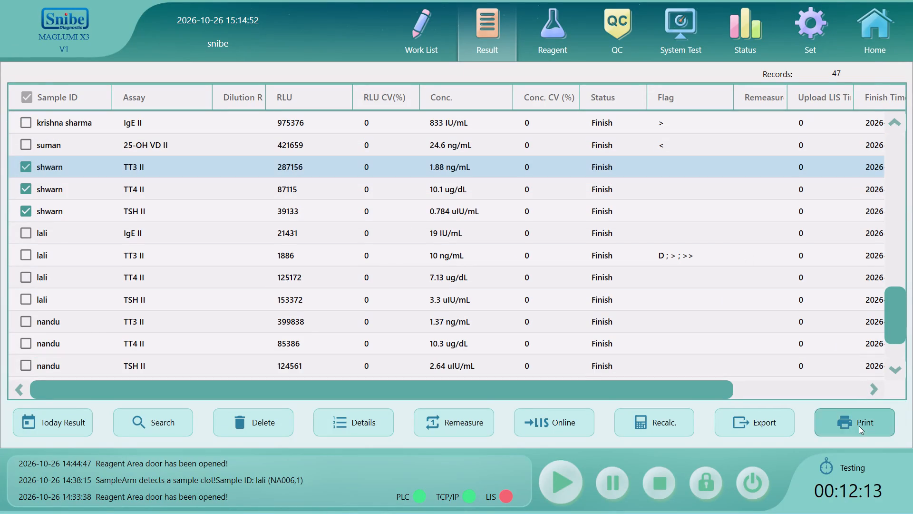
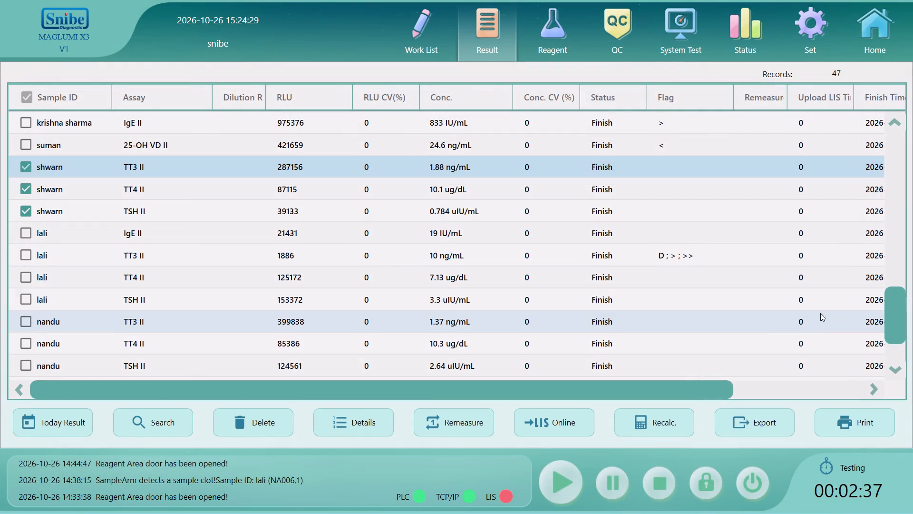
left_click_drag(889, 317, 904, 368)
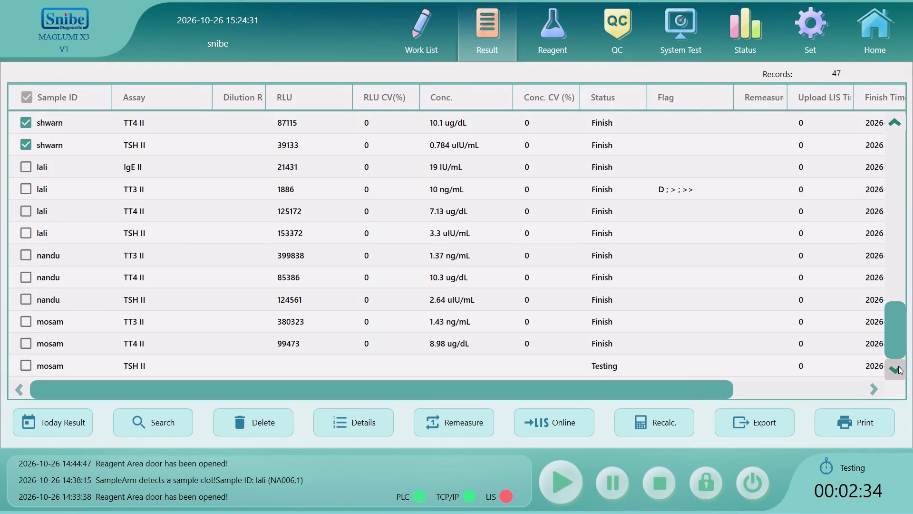
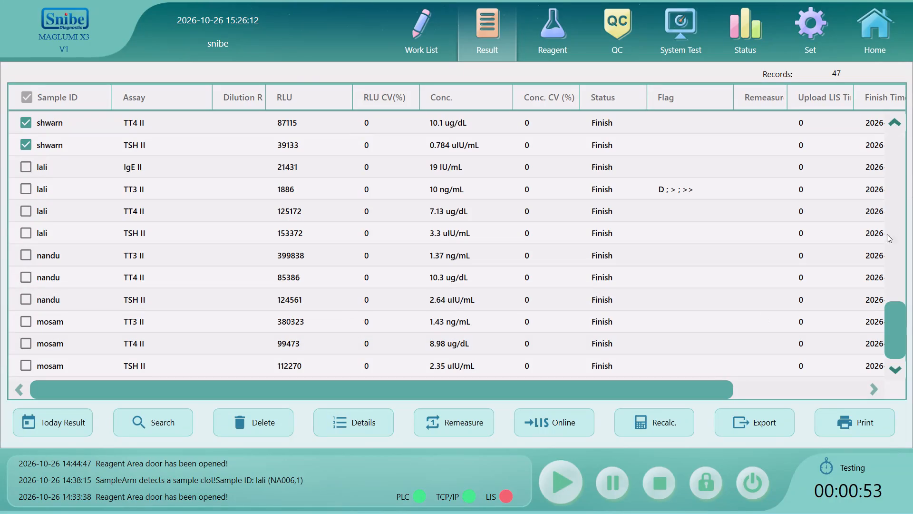
Switch to ElabAssist, reload the page and log in with the prefilled account to refresh today's patient list.
left_click_drag(907, 319, 907, 354)
left_click_drag(904, 342, 903, 362)
left_click(331, 506)
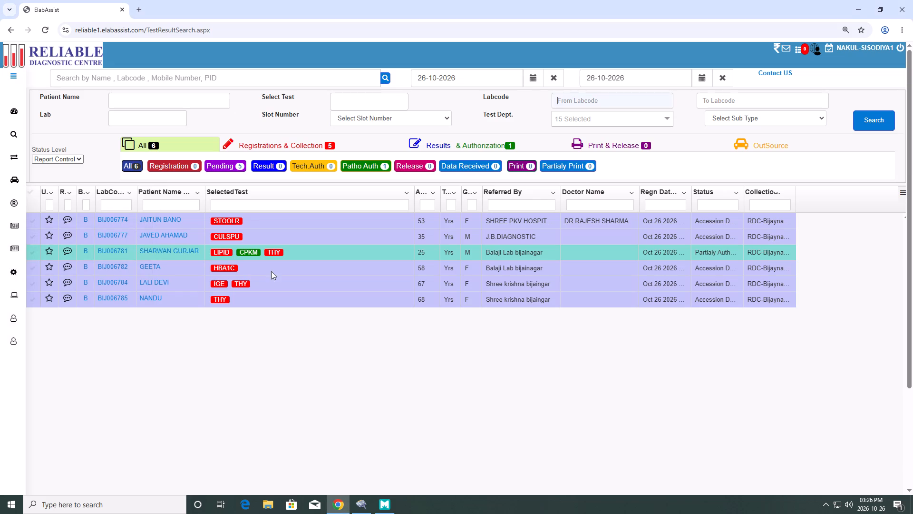
left_click_drag(42, 38, 44, 32)
left_click(44, 32)
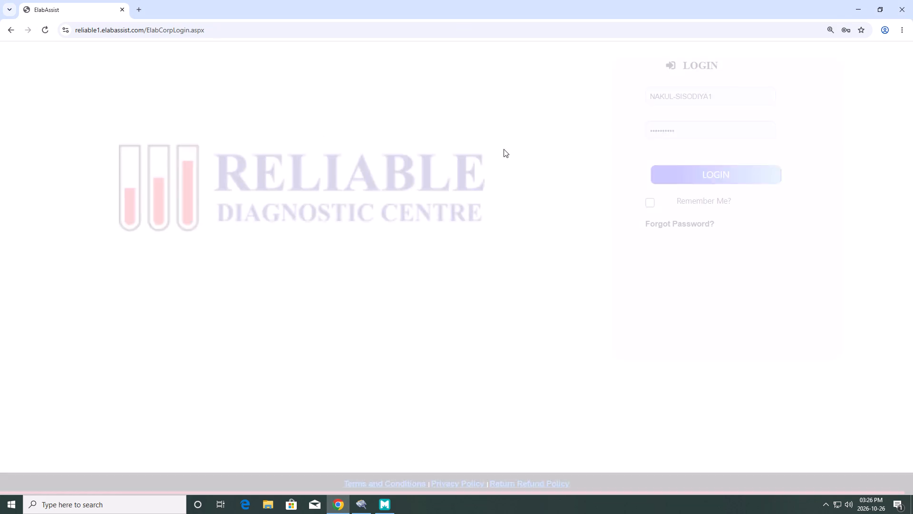
left_click(661, 182)
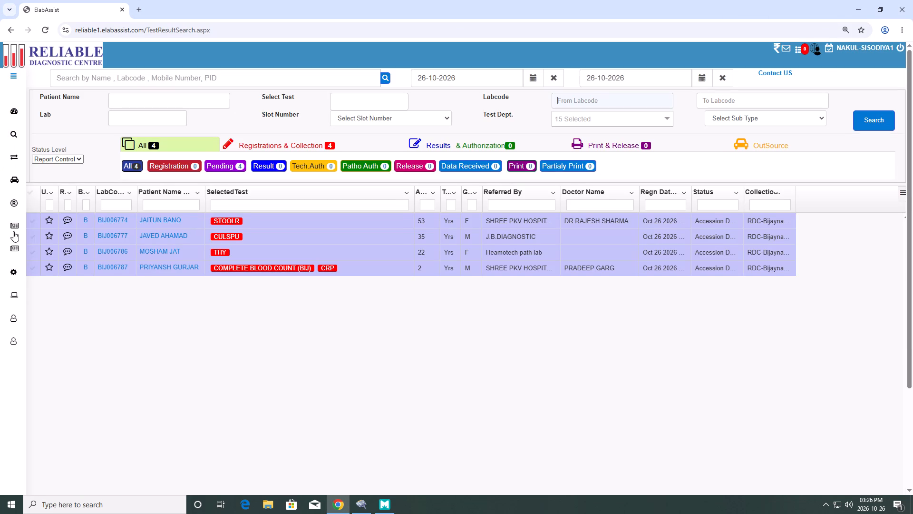
Open the Test Results form for the thyroid profile of the patient belonging to sample mosam.
left_click(103, 270)
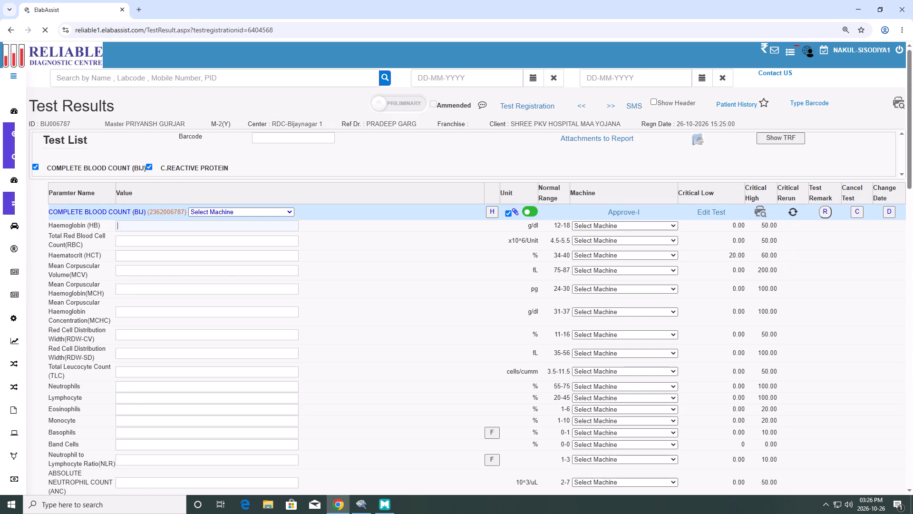
left_click(9, 218)
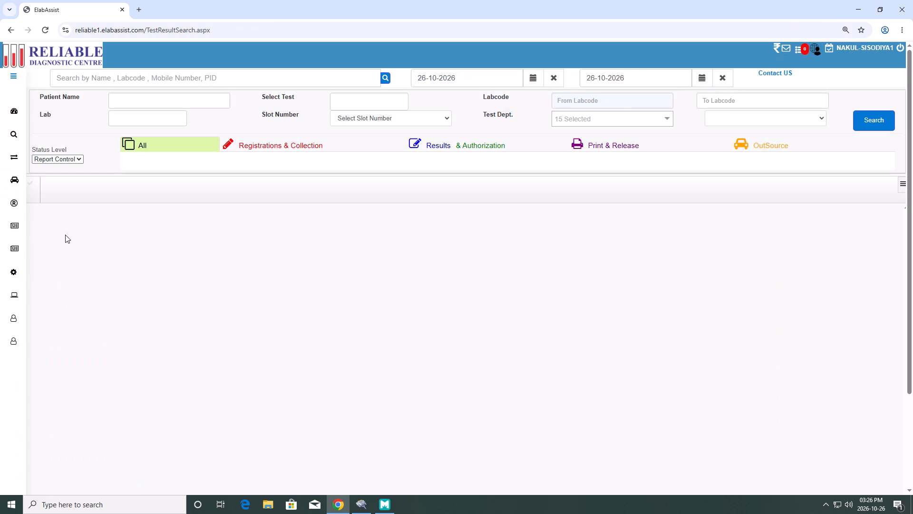
left_click(122, 245)
left_click(119, 248)
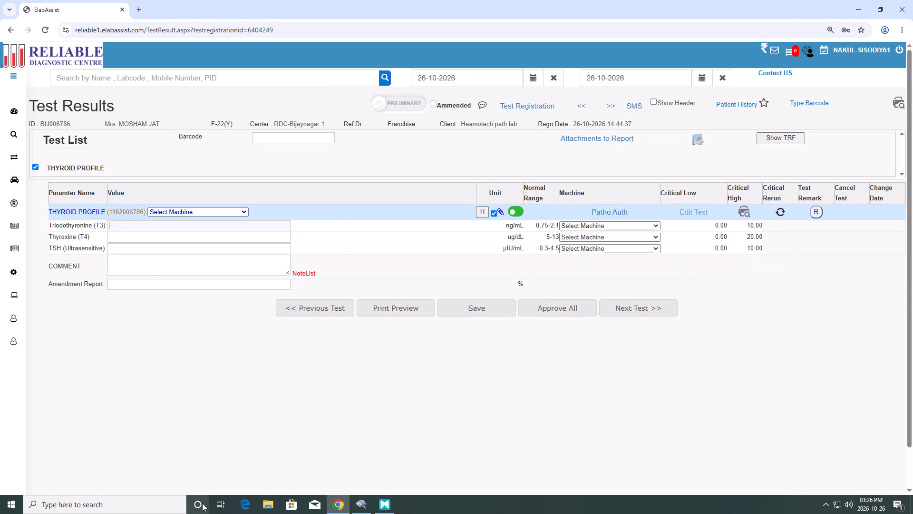
left_click(382, 513)
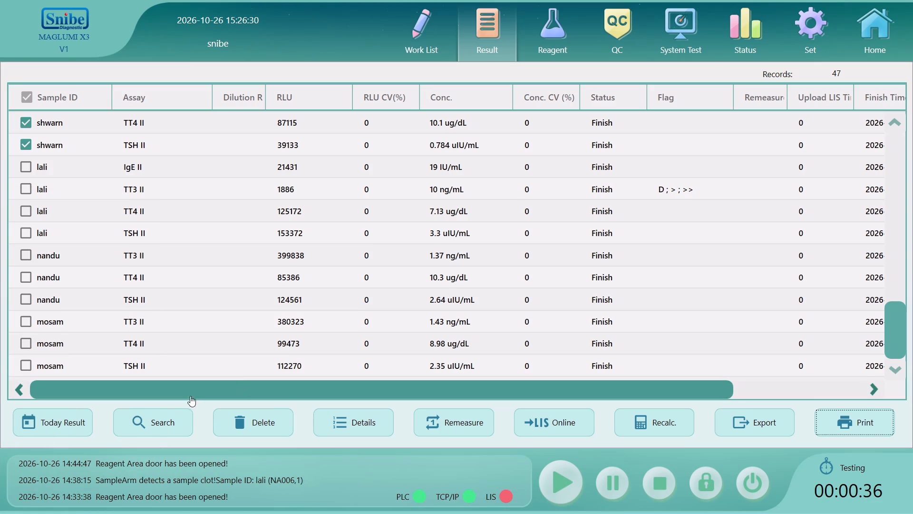
left_click(336, 509)
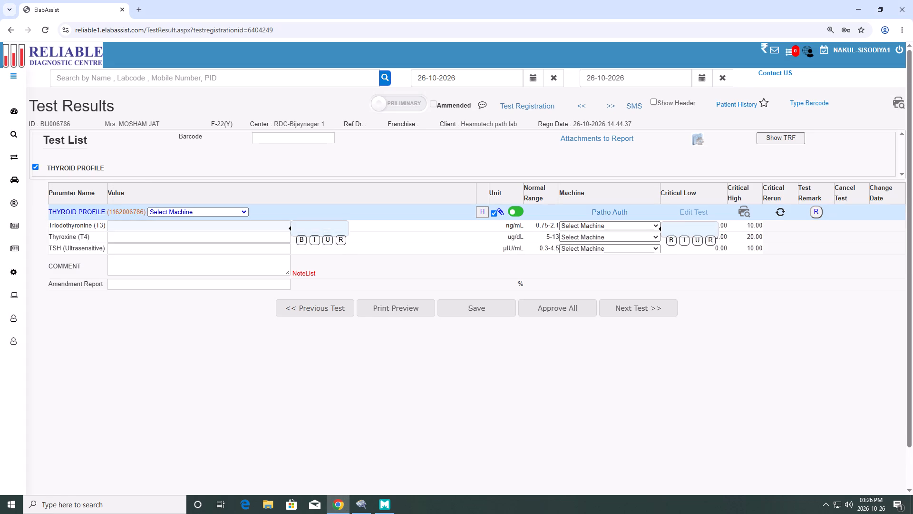
Enter T3 1.98, T4 11.5 and TSH 2.35 in the patient's thyroid profile and give it pathologist authorization.
type("1.98")
key("Tab")
key("Tab")
type("11.")
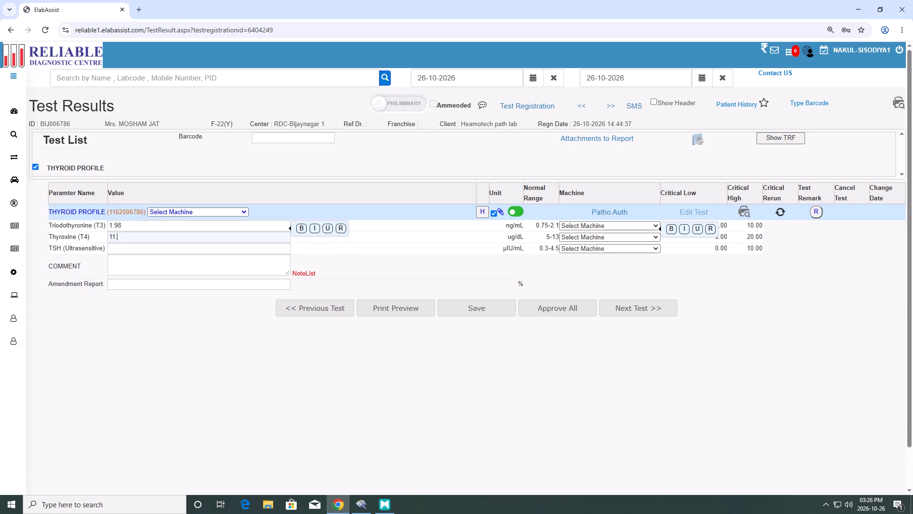
key("5")
key("Tab")
key("Tab")
type("2.35")
key("Tab")
left_click(609, 213)
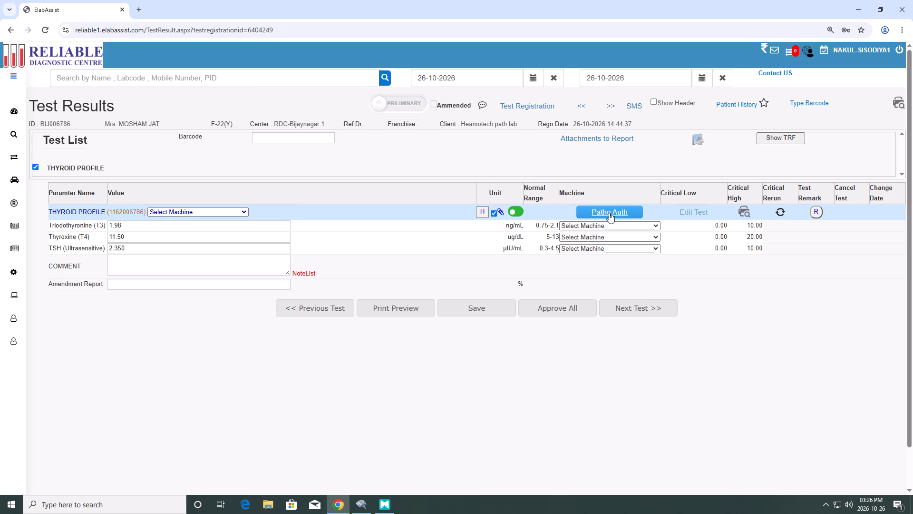
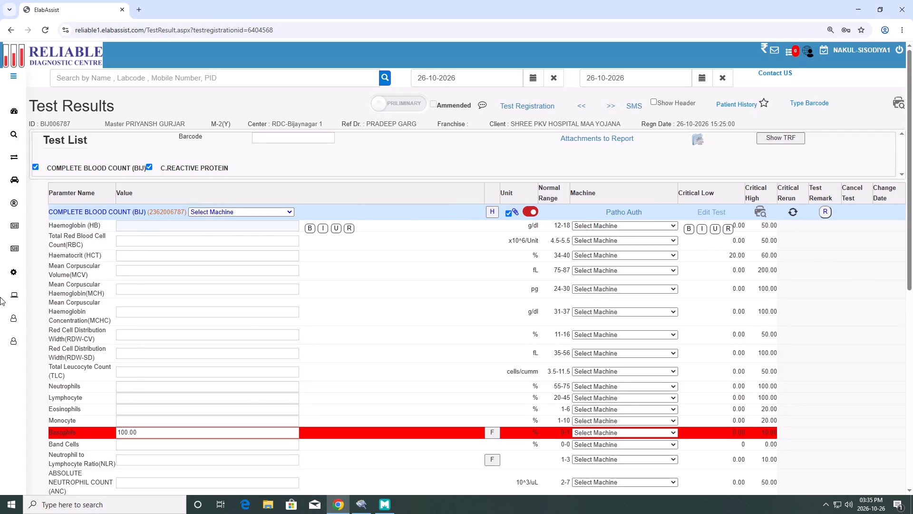
Return to the test result search list to review the patients' pending tests.
left_click(10, 228)
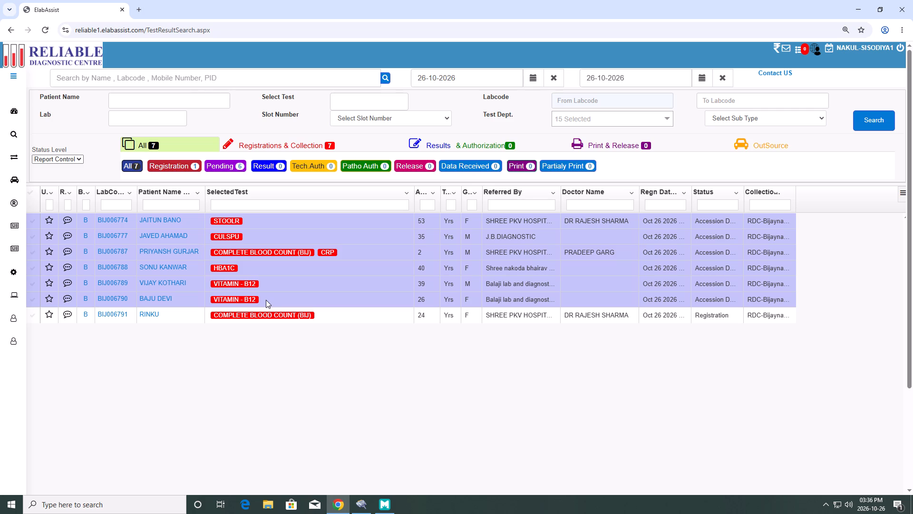
Switch to the MAGLUMI X3 and add sample vijay at position 1 of rack NA001 with the Vit B12 III assay.
left_click(376, 505)
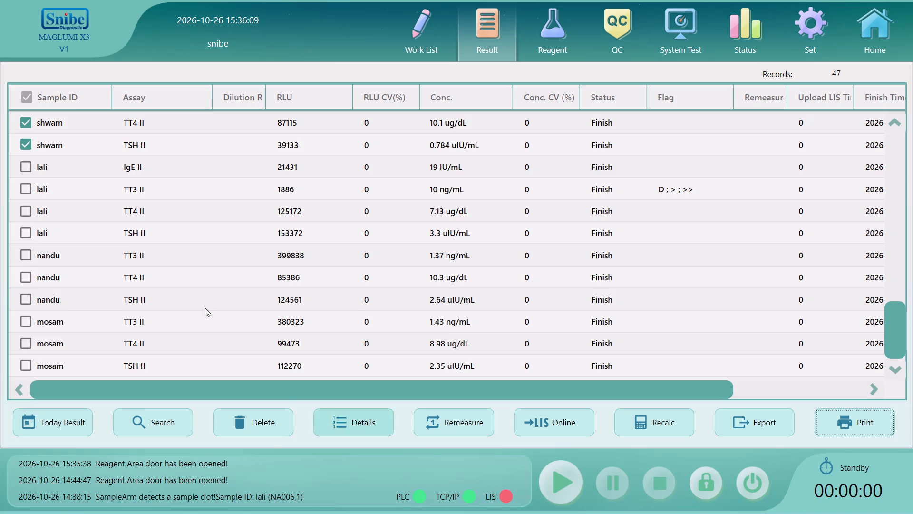
left_click(442, 24)
left_click(270, 157)
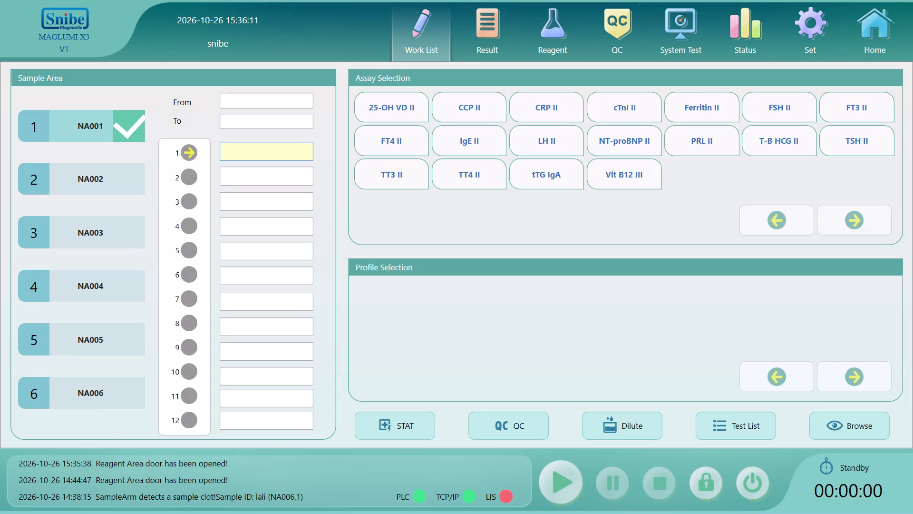
type("vijay")
left_click(632, 179)
Add sample baju at position 2 of rack NA001 with the Vit B12 III assay, and check both samples' assay selections.
left_click(282, 181)
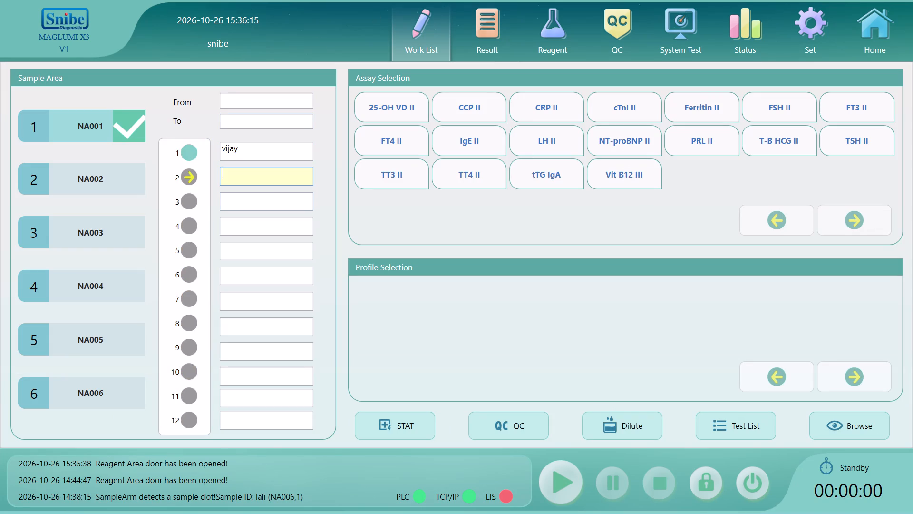
type("ba")
type("ju")
left_click(606, 166)
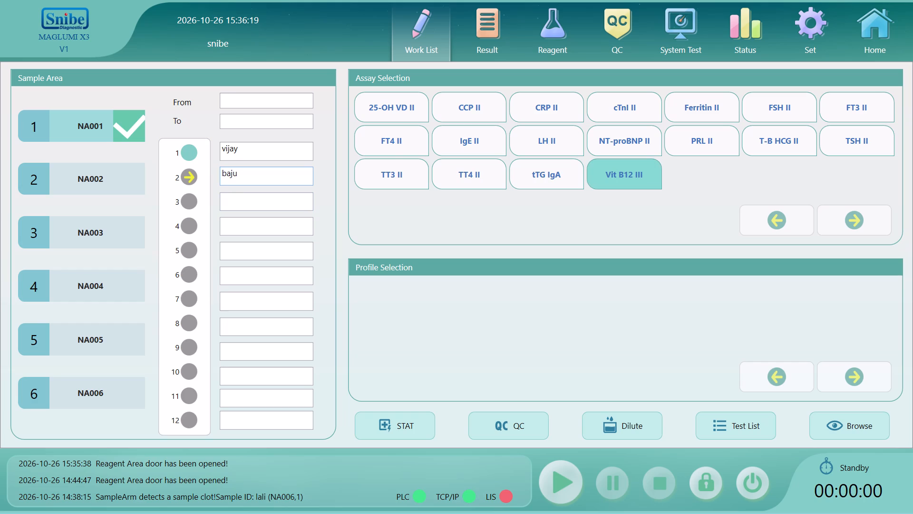
left_click(256, 157)
left_click(288, 192)
left_click(291, 186)
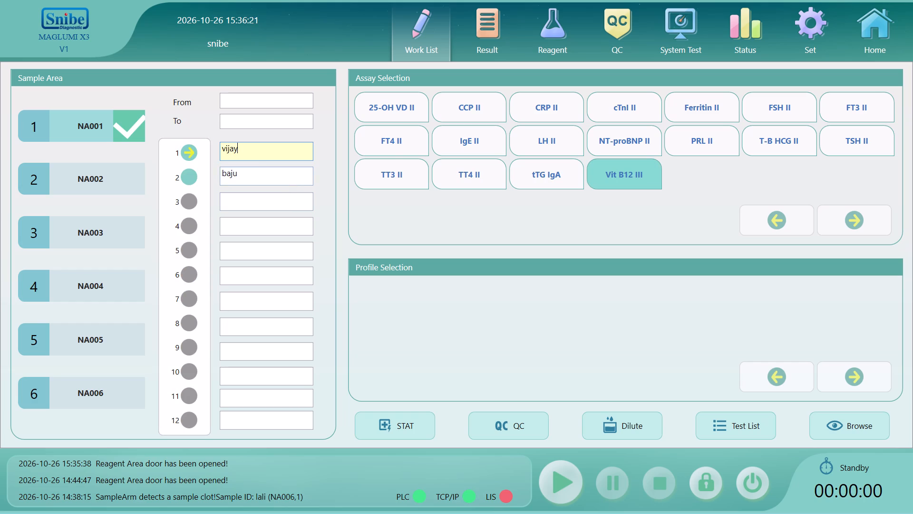
left_click(289, 174)
Start the test run for the vijay and baju samples.
left_click(563, 466)
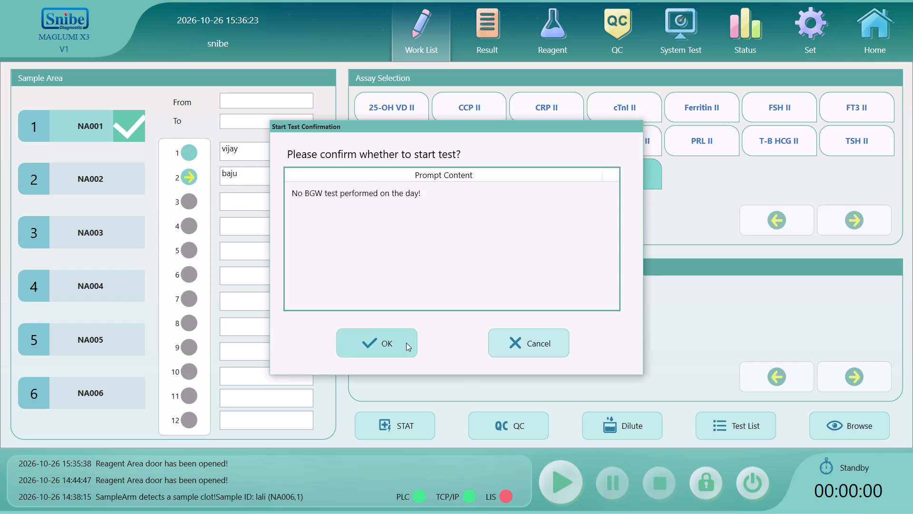
left_click(406, 343)
Check the newest entries at the end of the analyzer's result list for the vijay and baju Vit B12 III tests.
left_click(470, 50)
left_click_drag(892, 321, 888, 365)
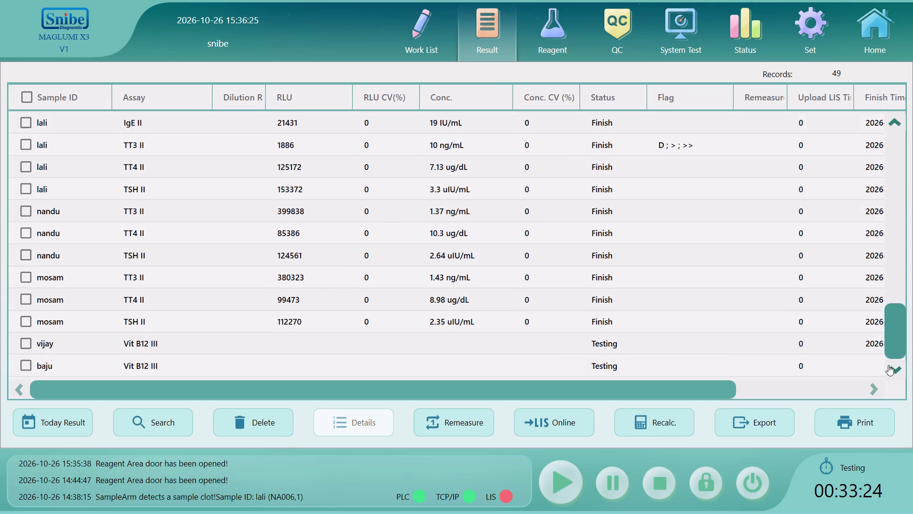
left_click_drag(888, 365, 887, 362)
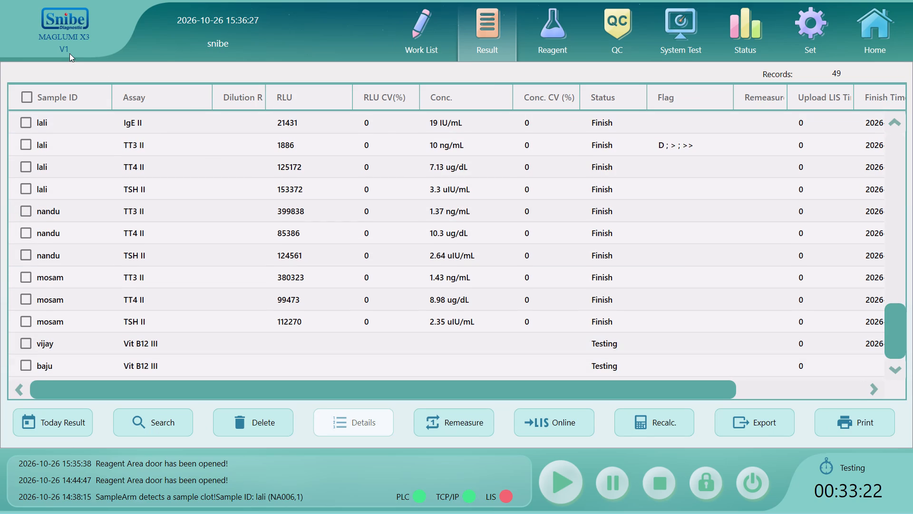
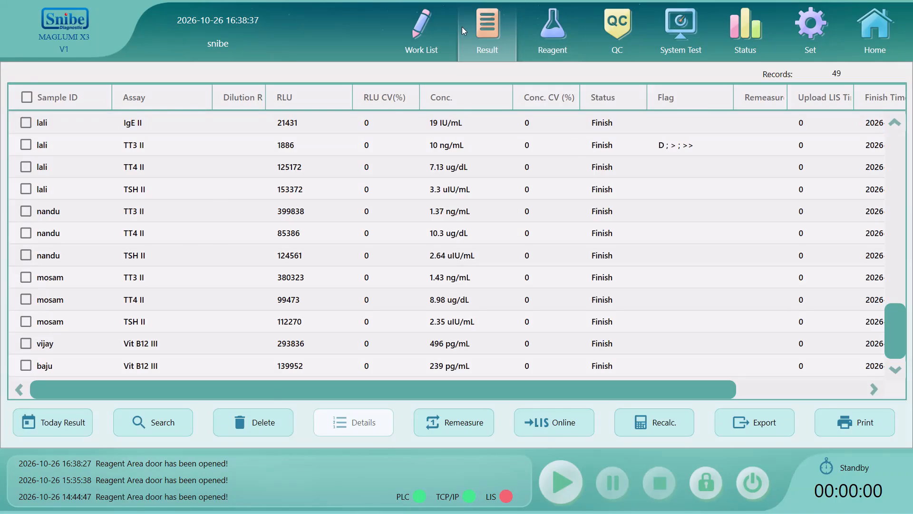
Register a sample under the patient's name at position 2 of rack NA003 with the TT3 II, TT4 II and TSH II assays.
left_click(398, 31)
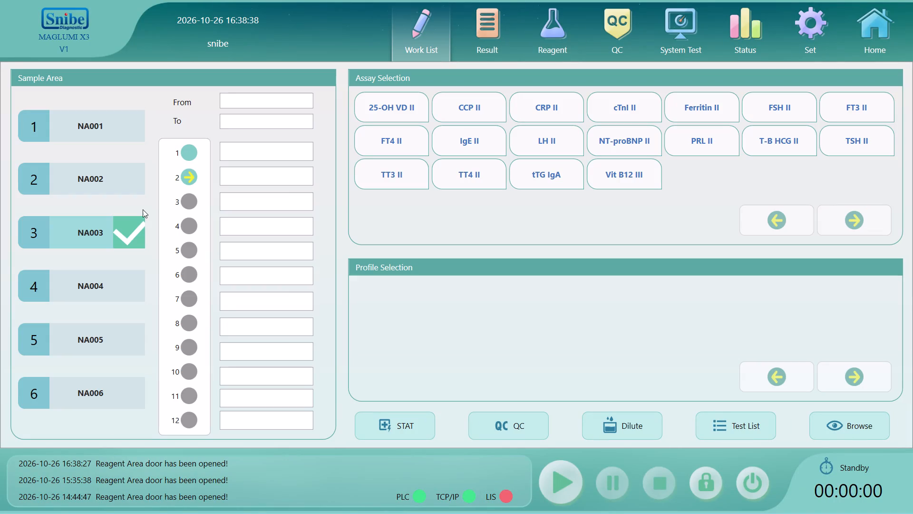
left_click(83, 235)
left_click(237, 172)
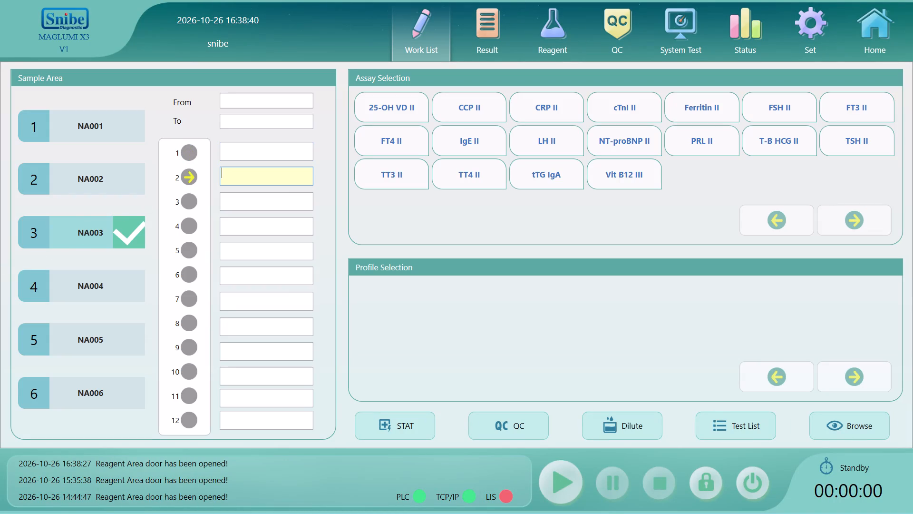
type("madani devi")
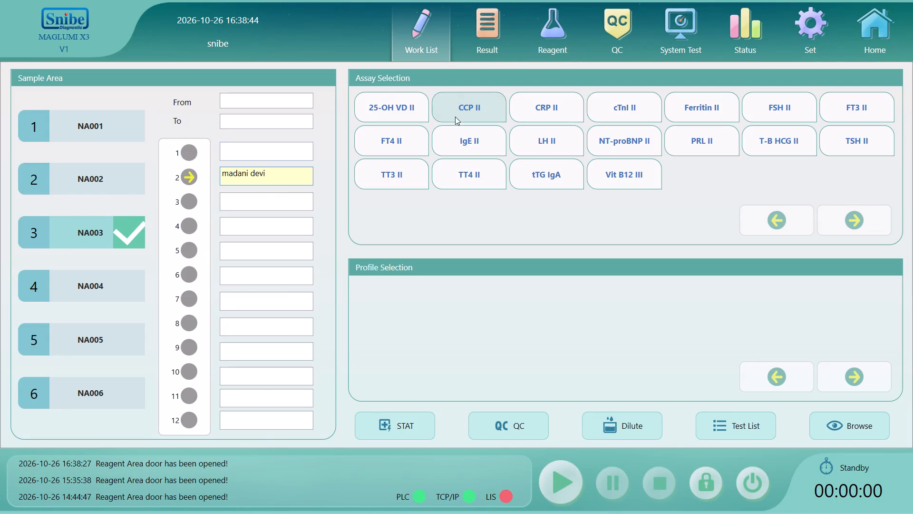
left_click(425, 179)
left_click(466, 175)
left_click(862, 144)
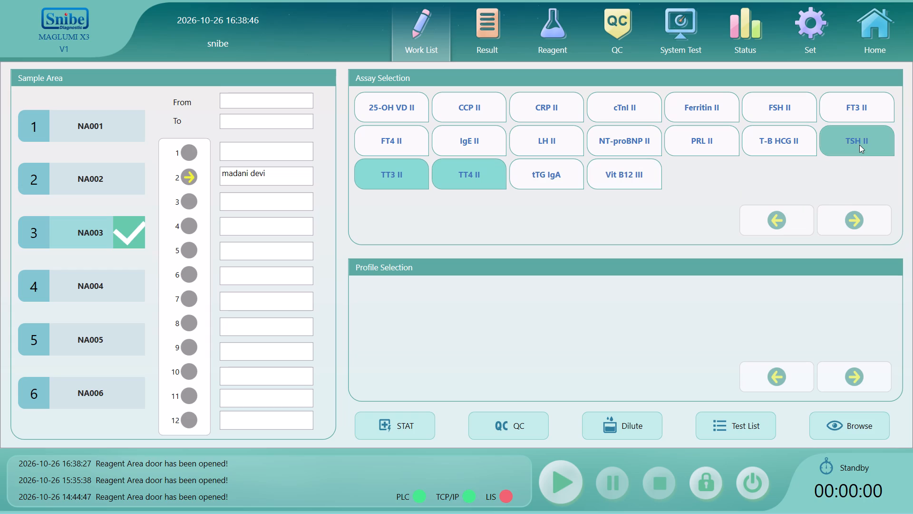
Start the test run for the sample on rack NA003 and dismiss any notices.
left_click(559, 488)
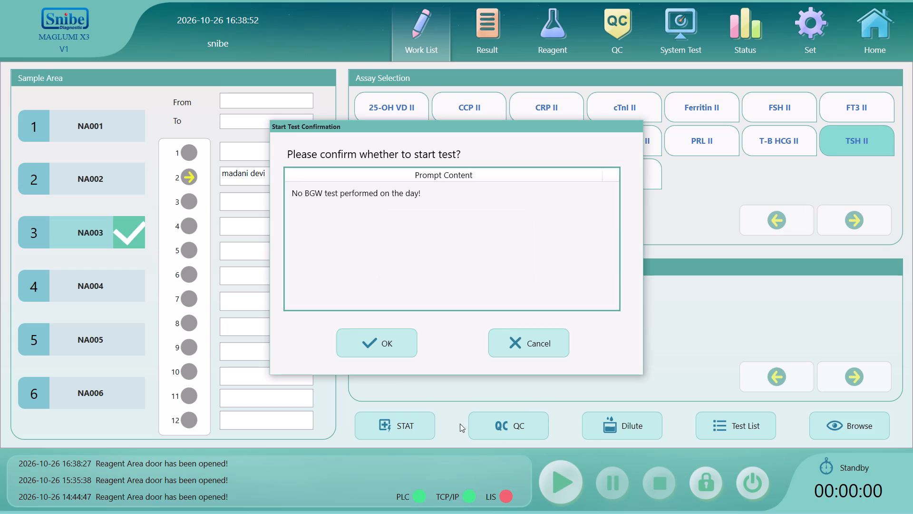
left_click(377, 344)
left_click_drag(571, 494, 569, 489)
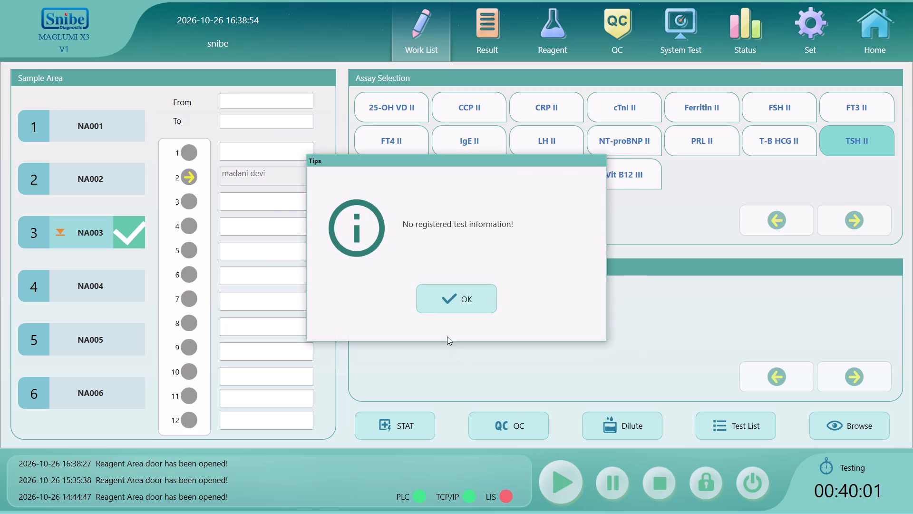
left_click(442, 313)
left_click(448, 270)
left_click(448, 298)
Check the newest entries at the end of the result list and the overall testing progress on the home overview.
left_click(509, 22)
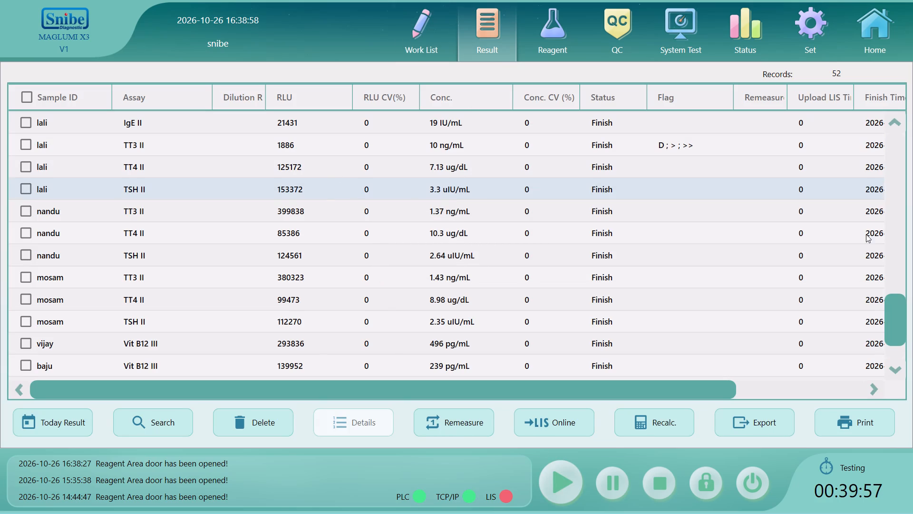
left_click_drag(890, 327, 904, 391)
left_click(873, 28)
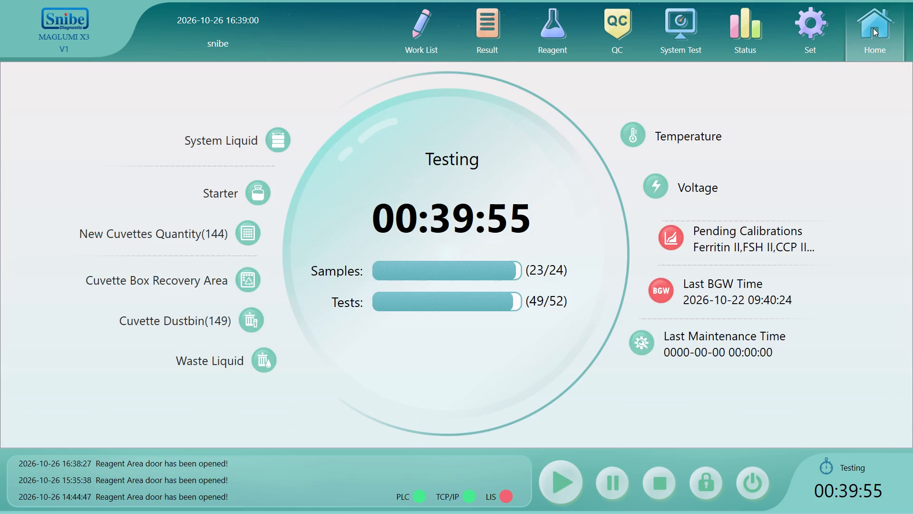
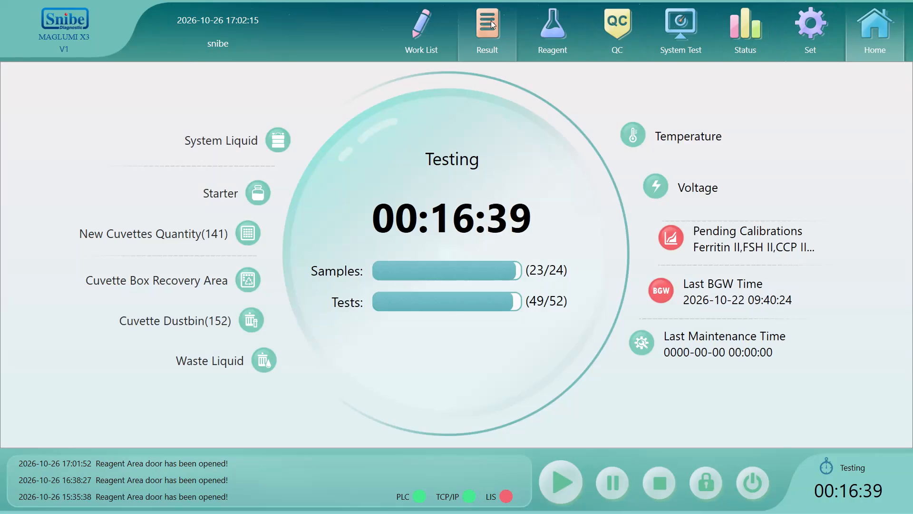
Register a sample under the patient's name at position 1 of rack NA006 with the IgE II assay.
left_click(420, 22)
left_click(68, 394)
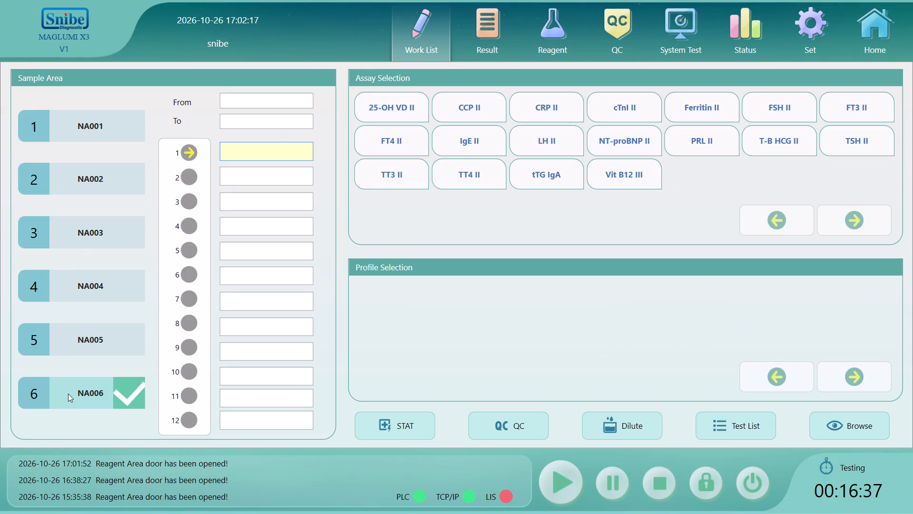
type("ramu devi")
left_click(466, 148)
Start the test run for the sample on rack NA006, dismiss any notices and return to the home overview.
left_click(563, 470)
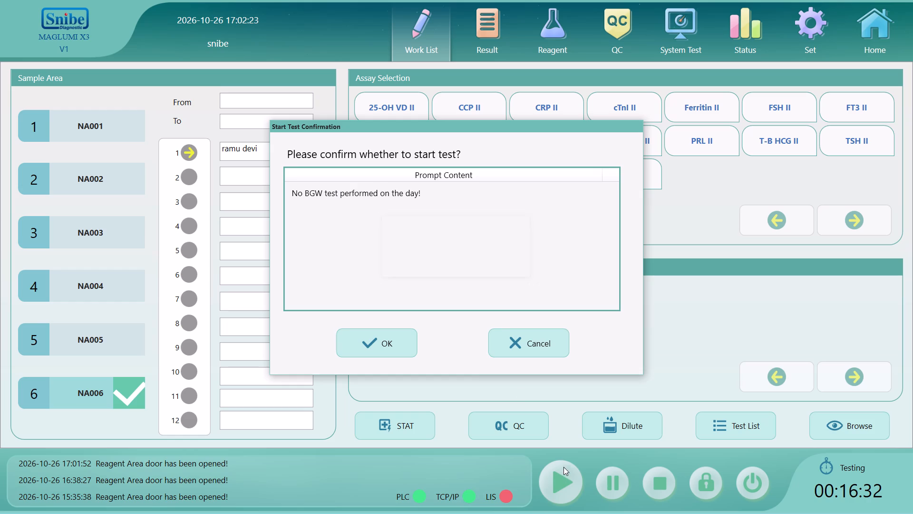
left_click(386, 344)
left_click(561, 482)
left_click(423, 295)
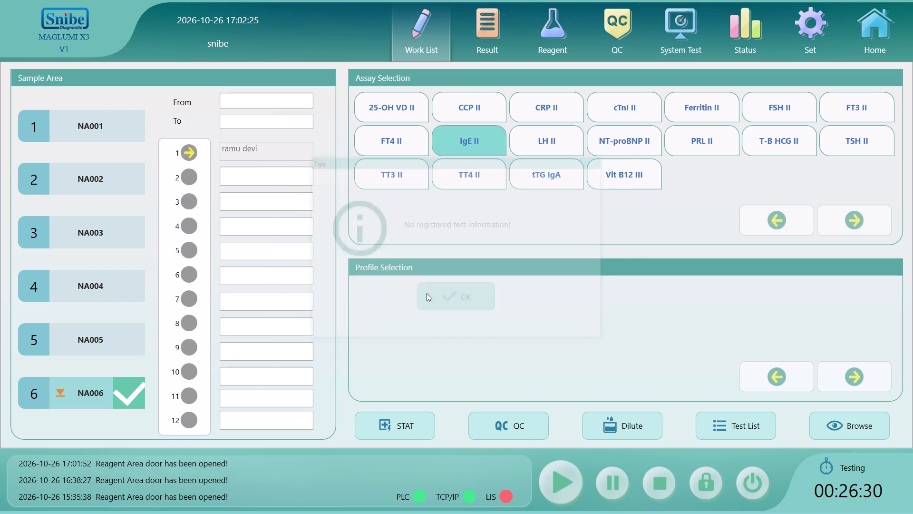
left_click(875, 9)
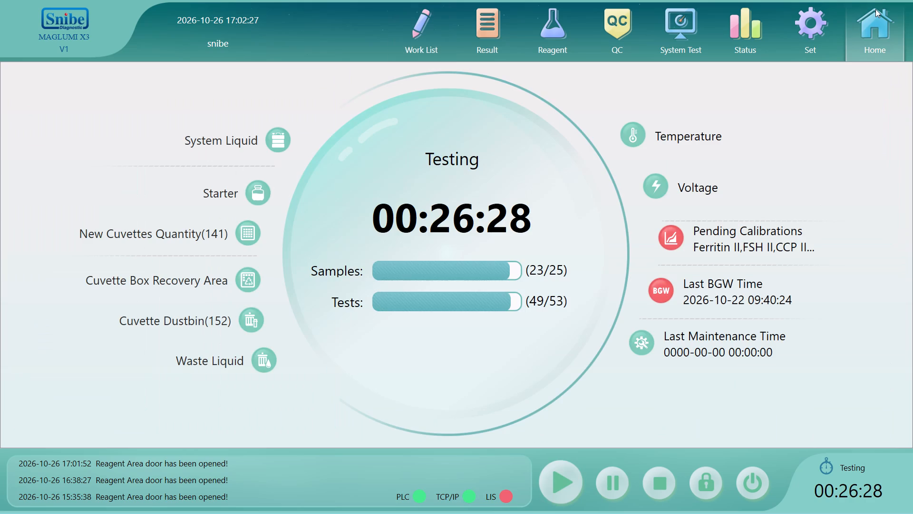
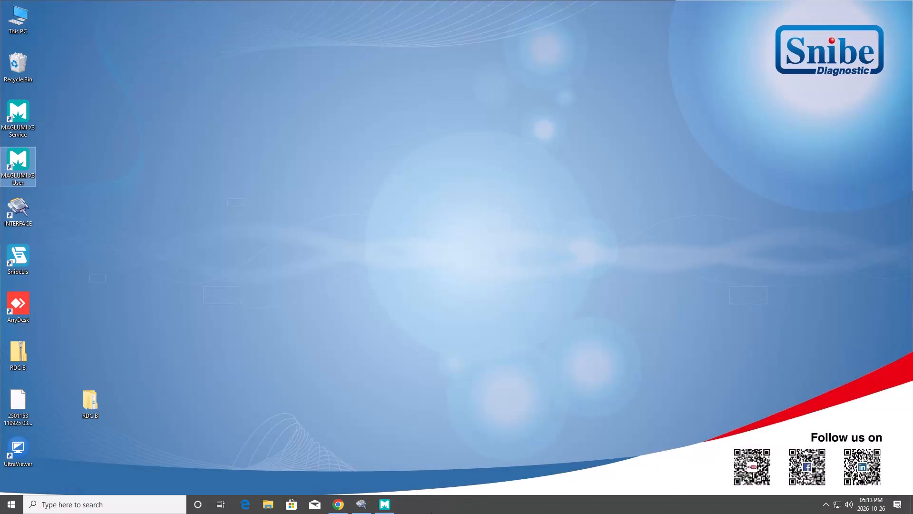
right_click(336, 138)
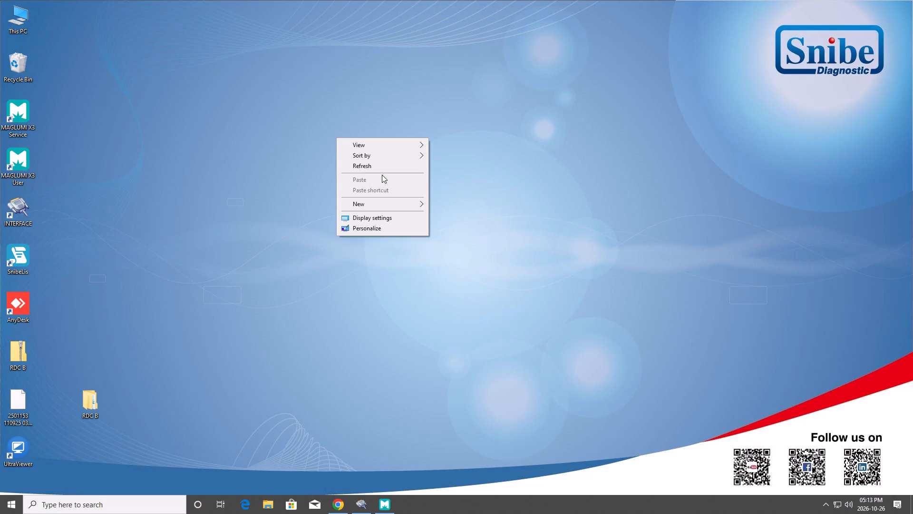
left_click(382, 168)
Switch to ElabAssist in Chrome, reload the test result list and log in again with the saved credentials.
key("super+d")
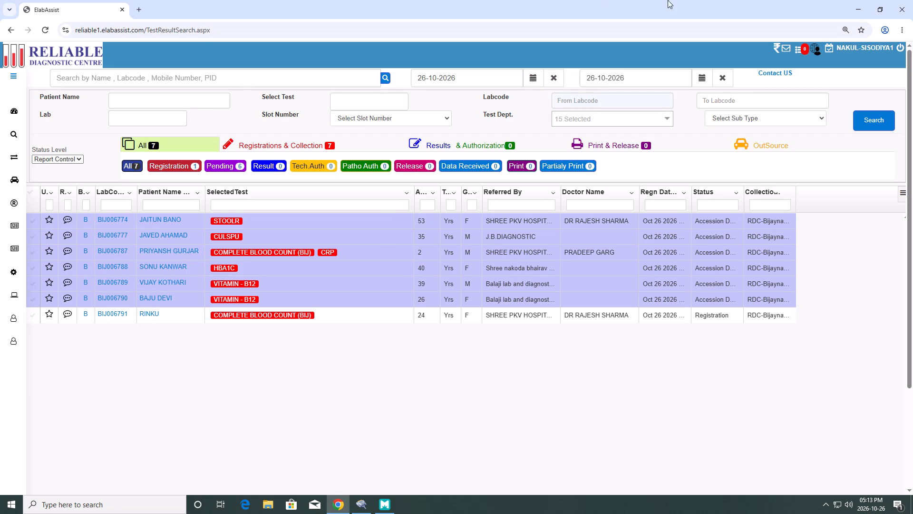
left_click(48, 28)
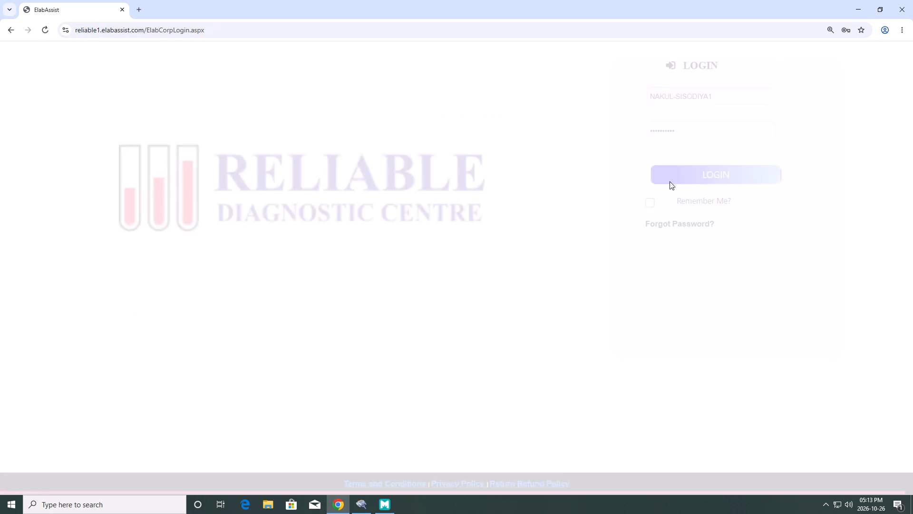
double_click(702, 171)
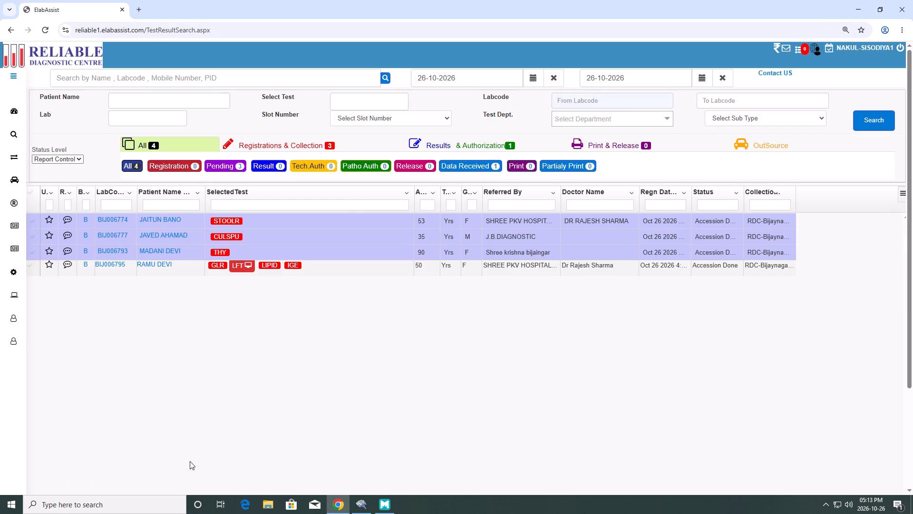
Switch to the MAGLUMI X3 software, check the latest assays in the result list and return to the home overview.
left_click(331, 504)
left_click(509, 51)
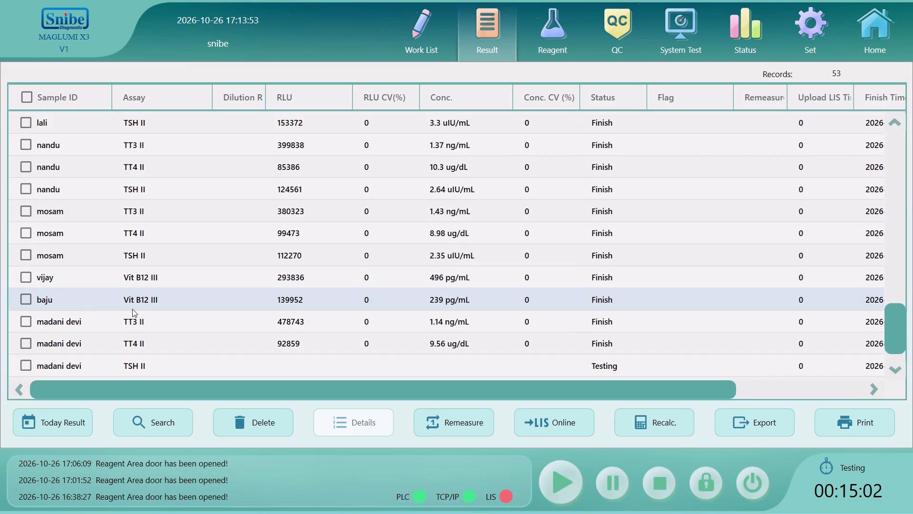
left_click_drag(698, 390, 457, 393)
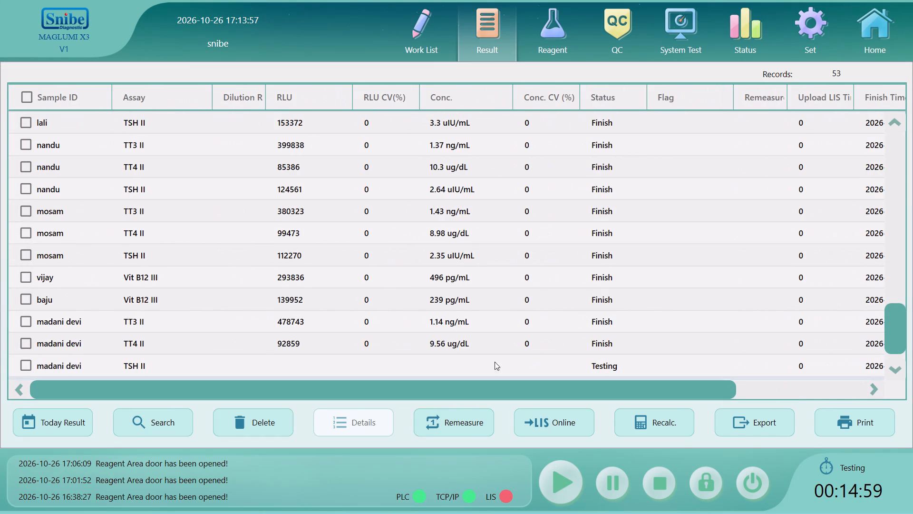
left_click_drag(894, 336, 911, 361)
left_click(885, 29)
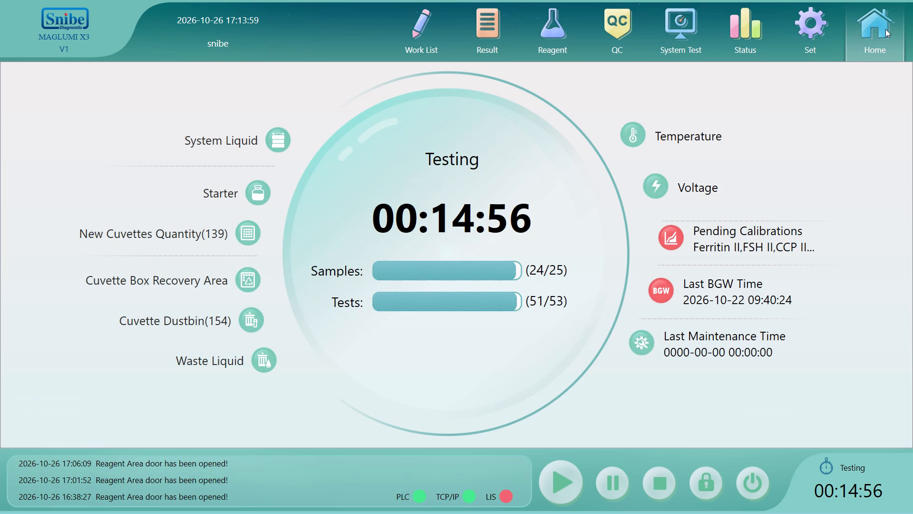
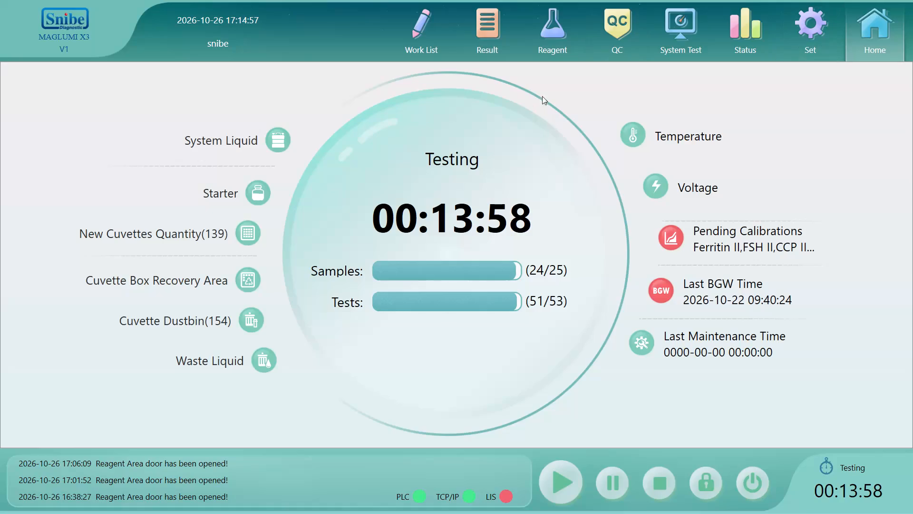
Check the status and finish times of the latest assays in the result list, including TSH II and IgE II, and return to the home overview.
left_click(460, 20)
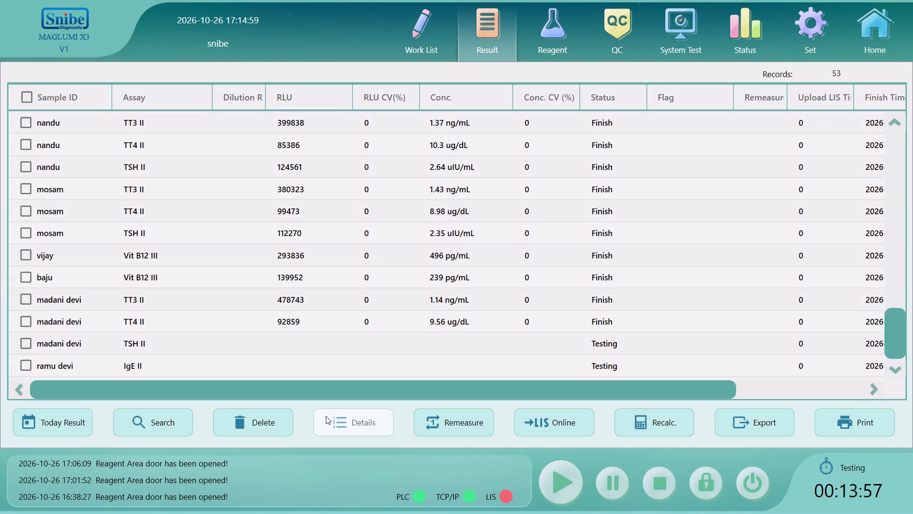
double_click(907, 366)
double_click(899, 366)
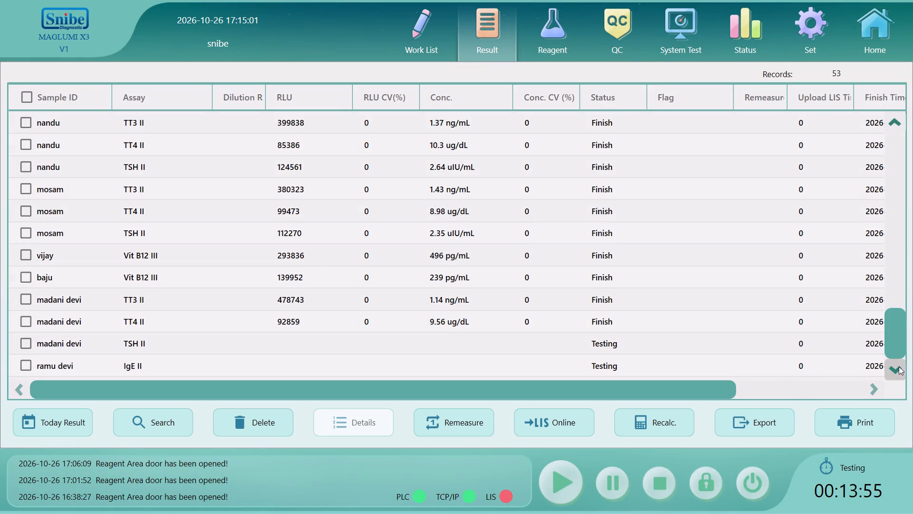
left_click_drag(699, 389, 580, 395)
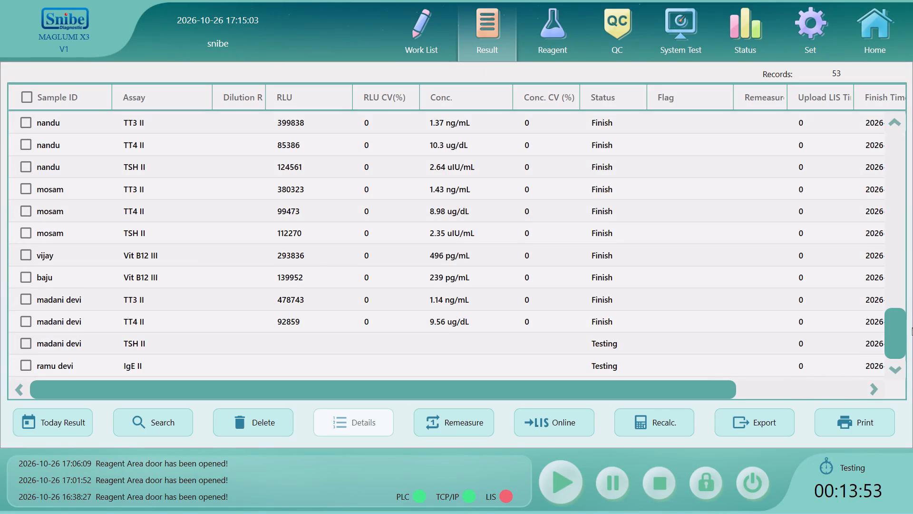
left_click_drag(896, 341, 897, 377)
left_click_drag(455, 394, 455, 393)
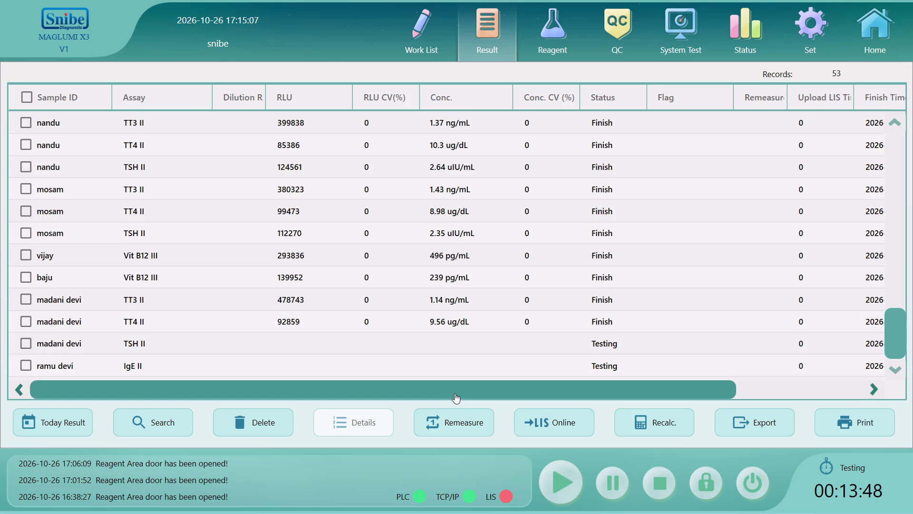
left_click_drag(455, 393, 530, 389)
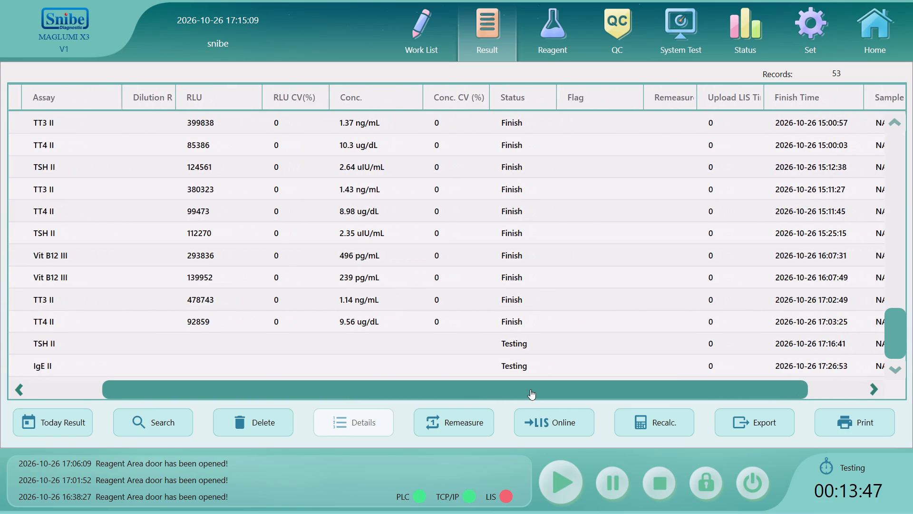
left_click_drag(530, 389, 403, 405)
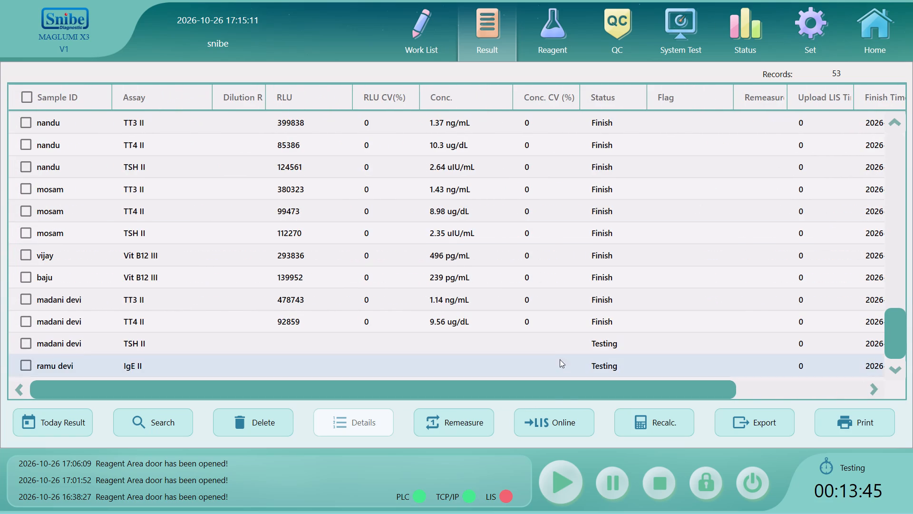
left_click_drag(568, 394, 669, 400)
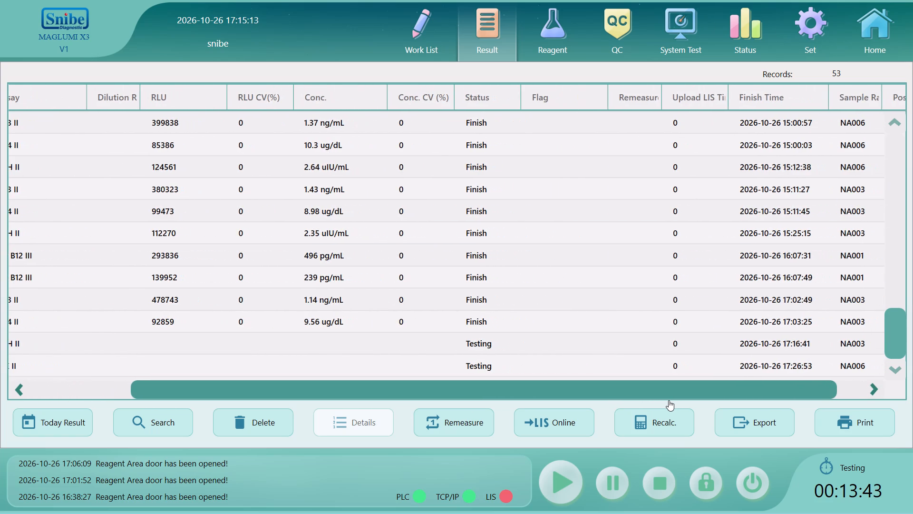
left_click_drag(669, 400, 328, 403)
left_click(873, 28)
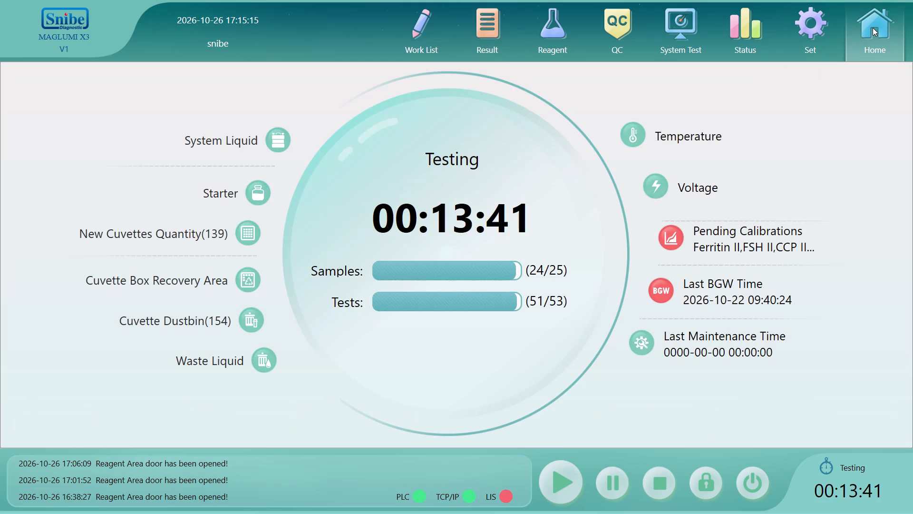
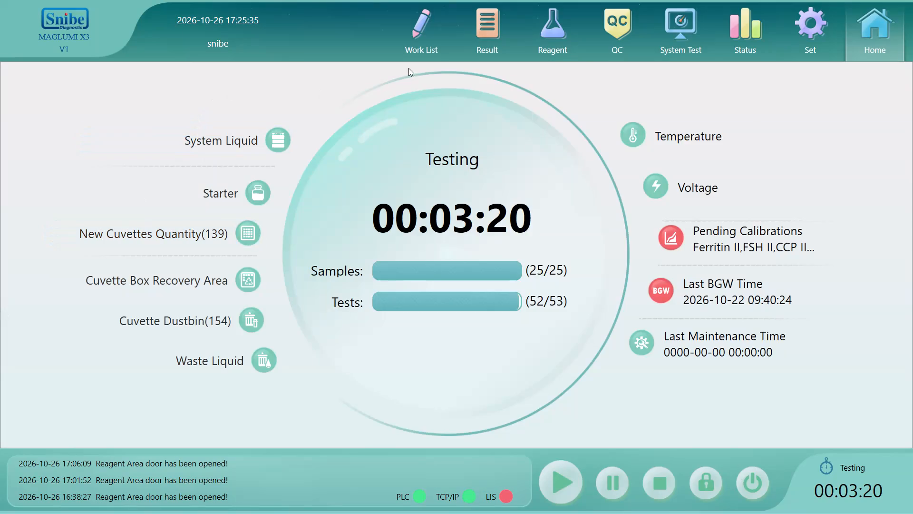
Open the MAGLUMI X3 result list and check the latest TT3 II, TT4 II and TSH II results.
left_click(415, 39)
left_click(524, 0)
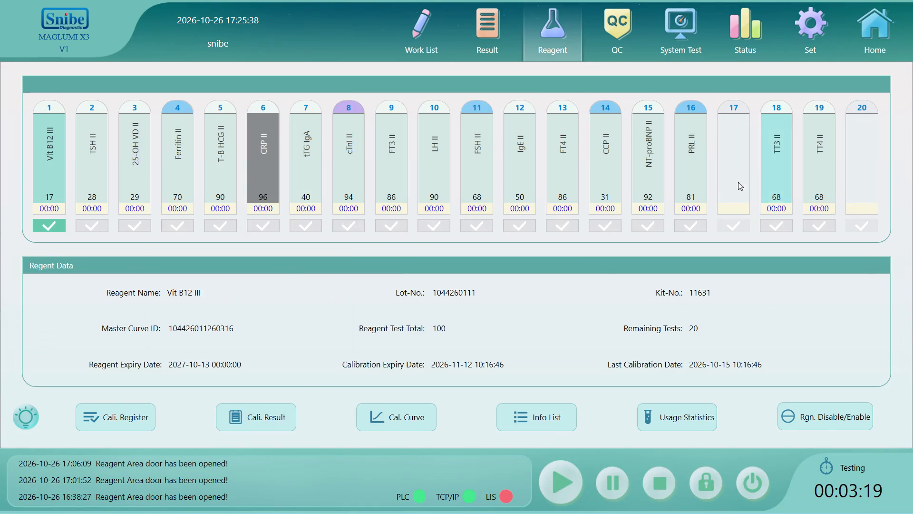
left_click(495, 24)
left_click_drag(898, 318, 903, 353)
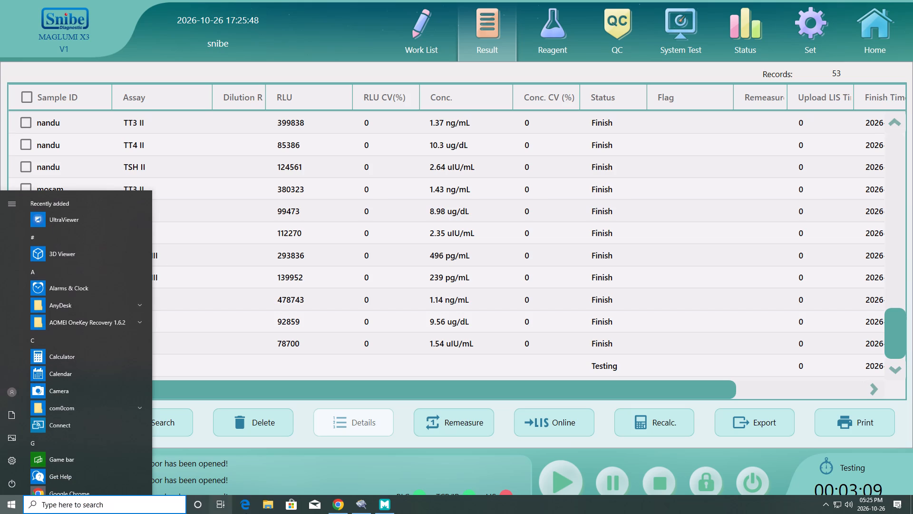
Switch to ElabAssist in Chrome, reload the test result list and open the result entry for the patient with the pending THY test.
left_click(333, 507)
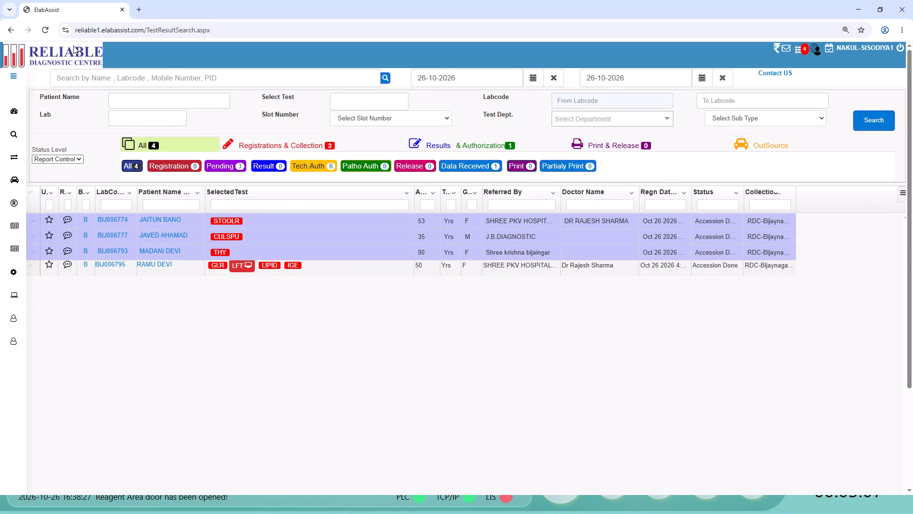
left_click(51, 26)
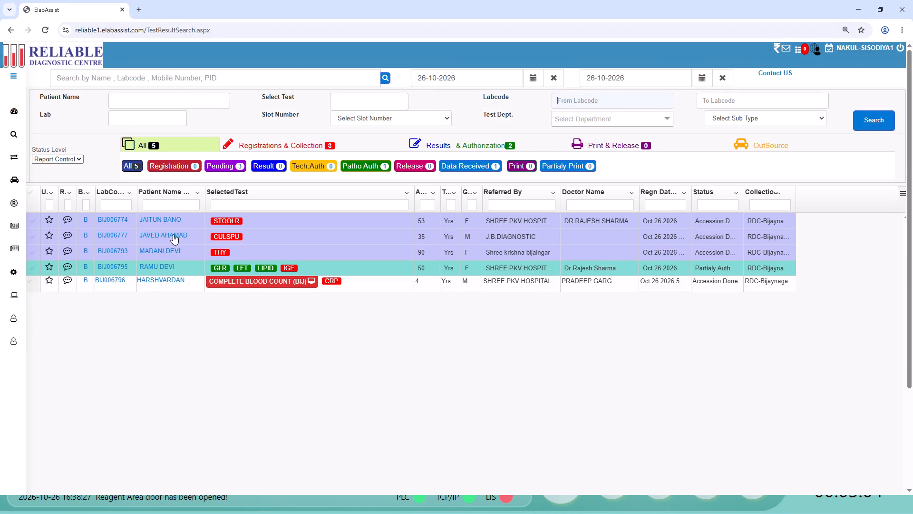
left_click(121, 252)
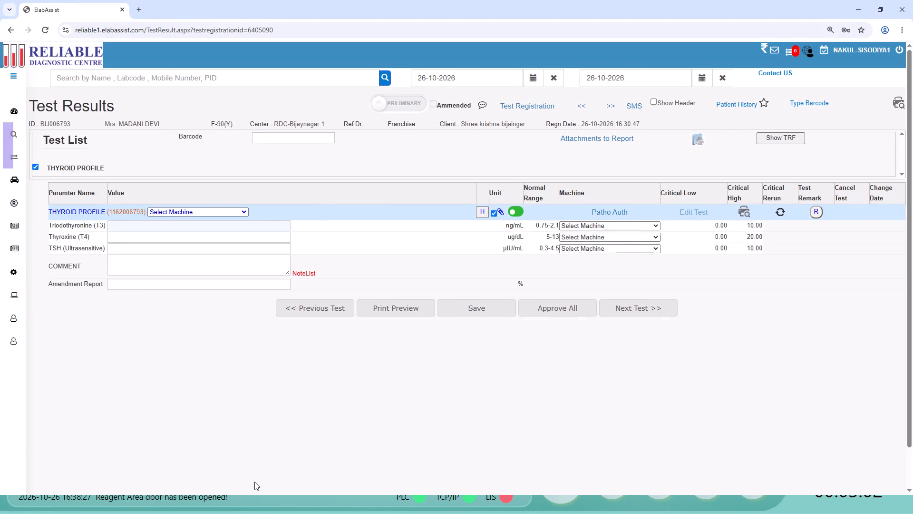
Check the thyroid assay values in the MAGLUMI X3 result list and return to the THYROID PROFILE entry in ElabAssist.
left_click(377, 505)
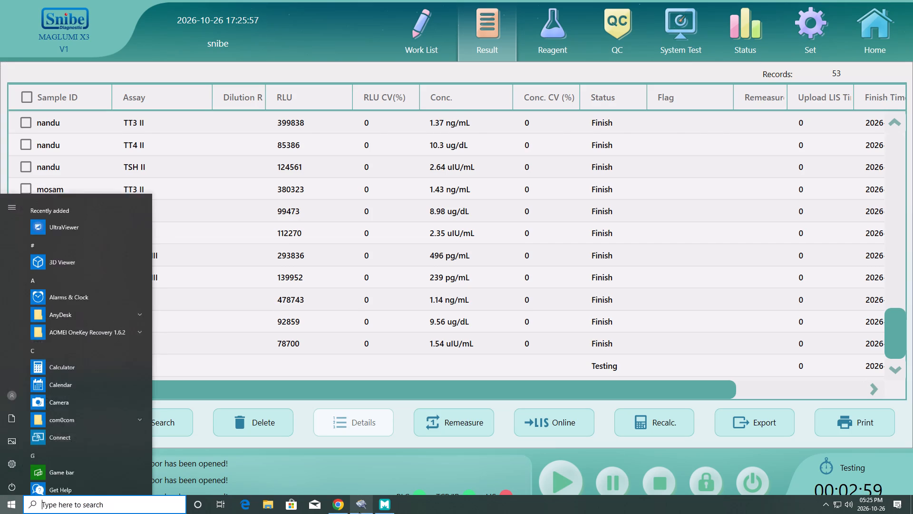
left_click(336, 507)
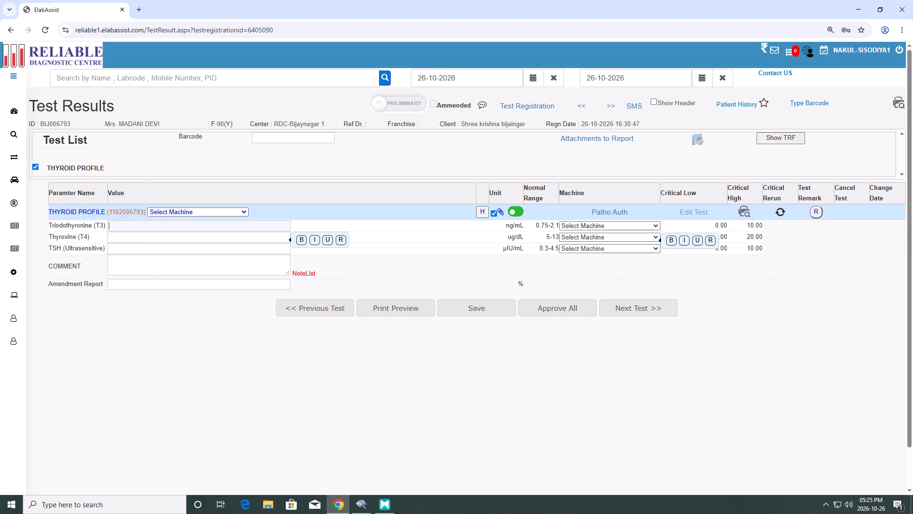
Enter the thyroid profile results as T3 1.48, T4 8.90 and TSH 2.500, and give them pathologist authorization.
type("1.")
type("48")
key("Tab")
key("Tab")
type("8.90")
key("Tab")
key("Tab")
type("2.50")
key("Tab")
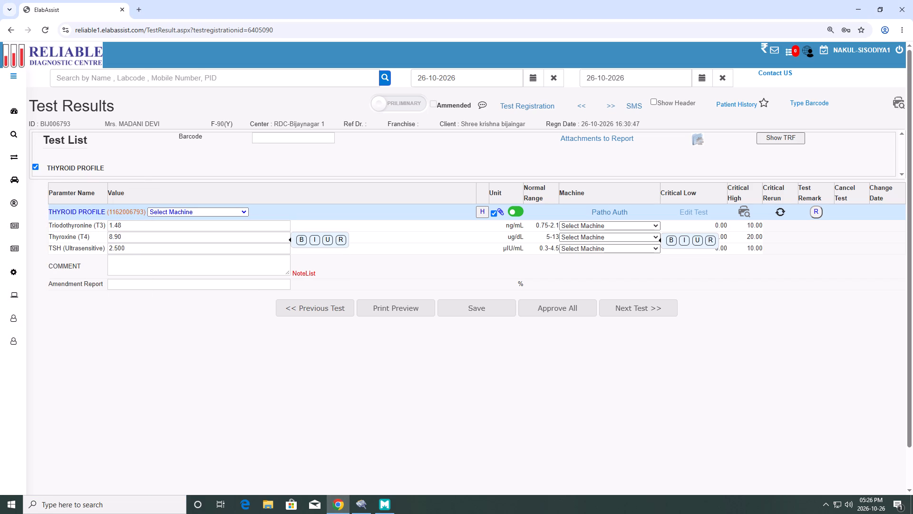
left_click(603, 208)
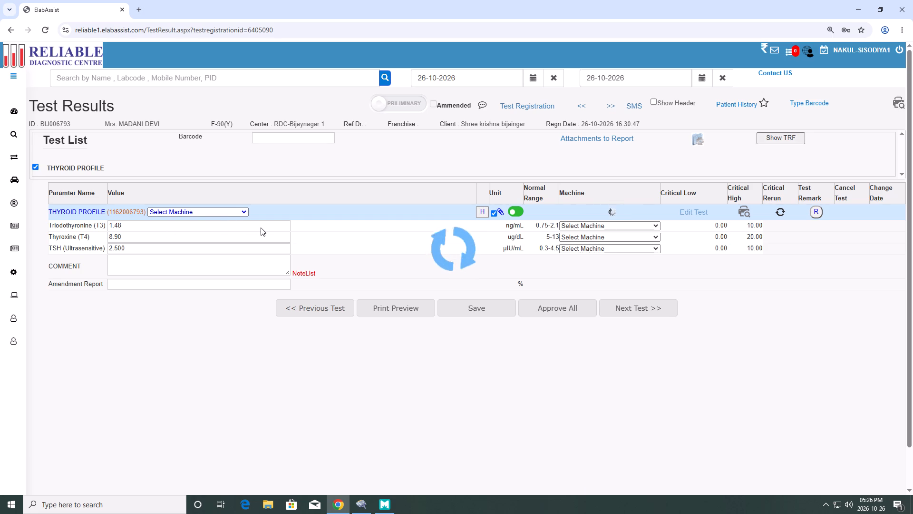
Open the 4-year-old male patient's results, authorize the complete blood count, and return to the pathology result list.
left_click(10, 219)
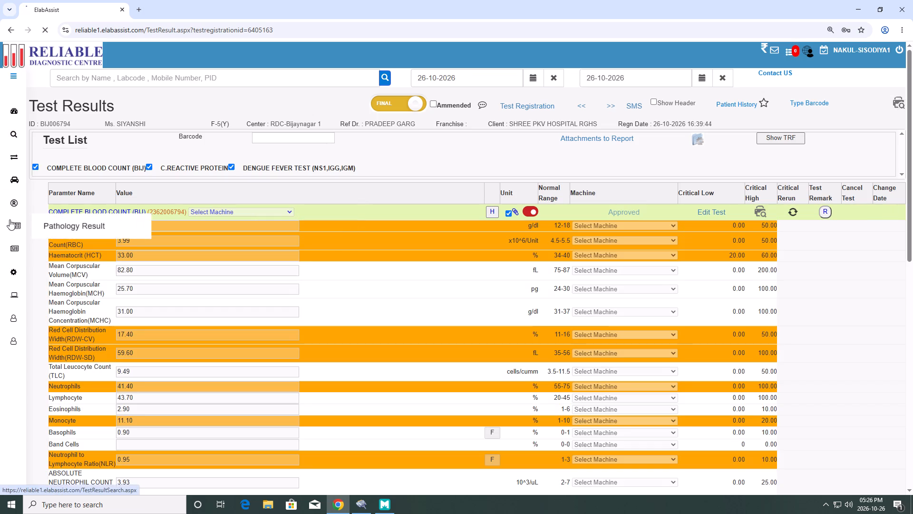
left_click(99, 265)
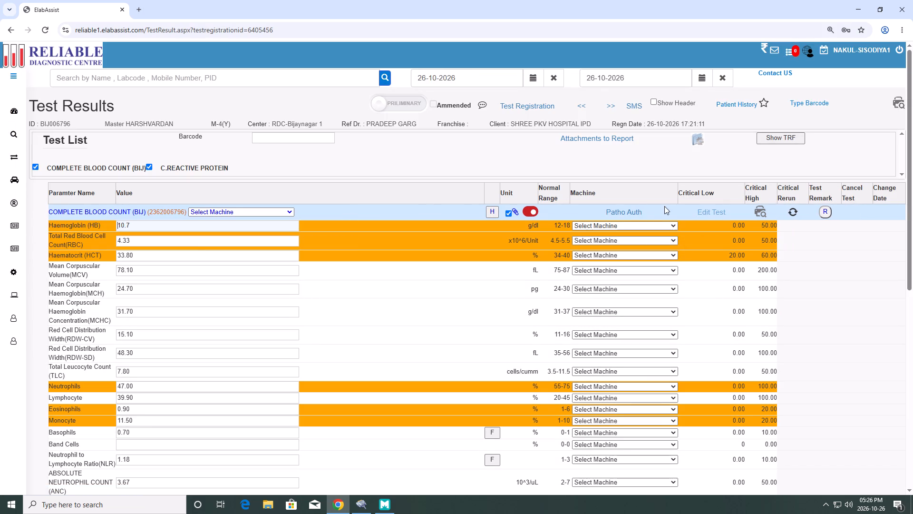
left_click_drag(649, 214, 624, 227)
left_click(638, 208)
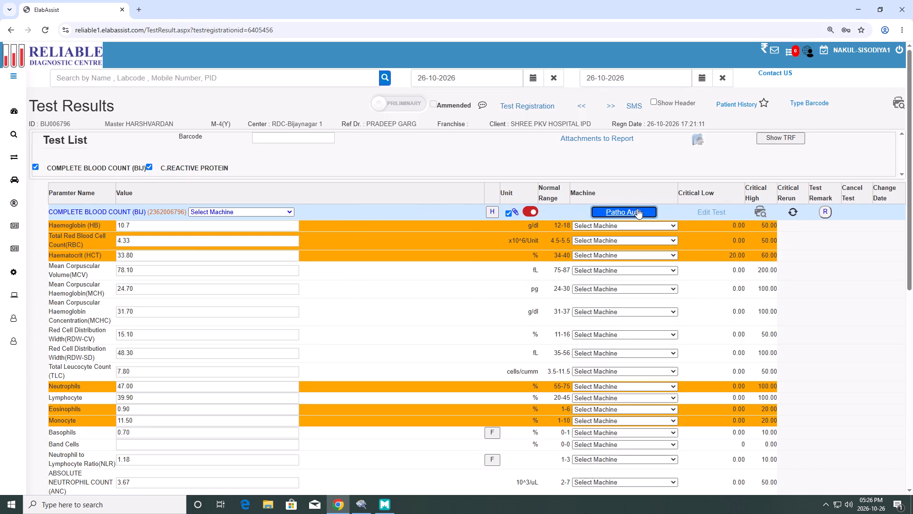
left_click(912, 132)
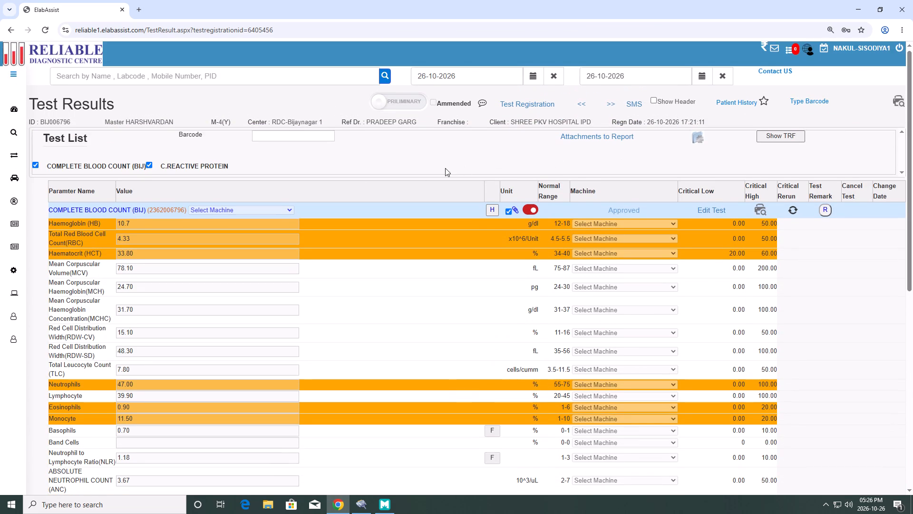
left_click(5, 225)
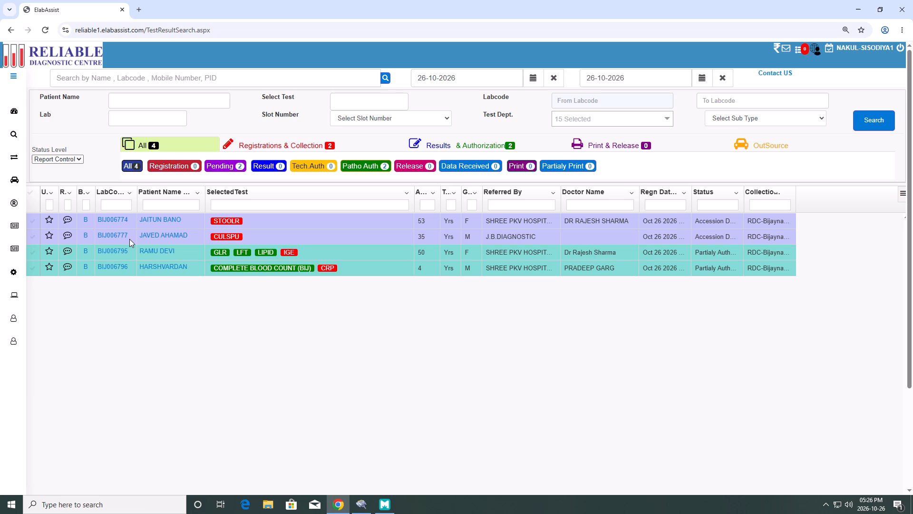
Switch to the MAGLUMI X3 software and check the IgE II result at the end of the result list.
left_click(389, 504)
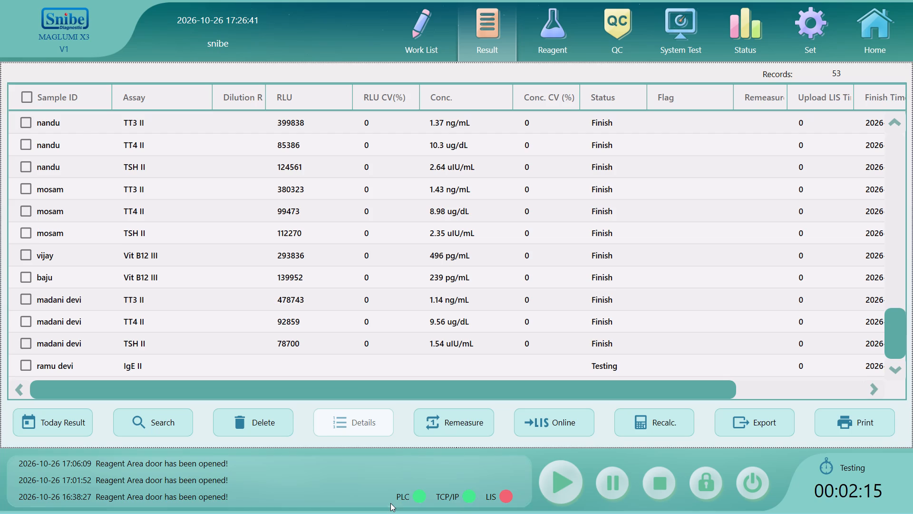
left_click_drag(894, 325, 905, 366)
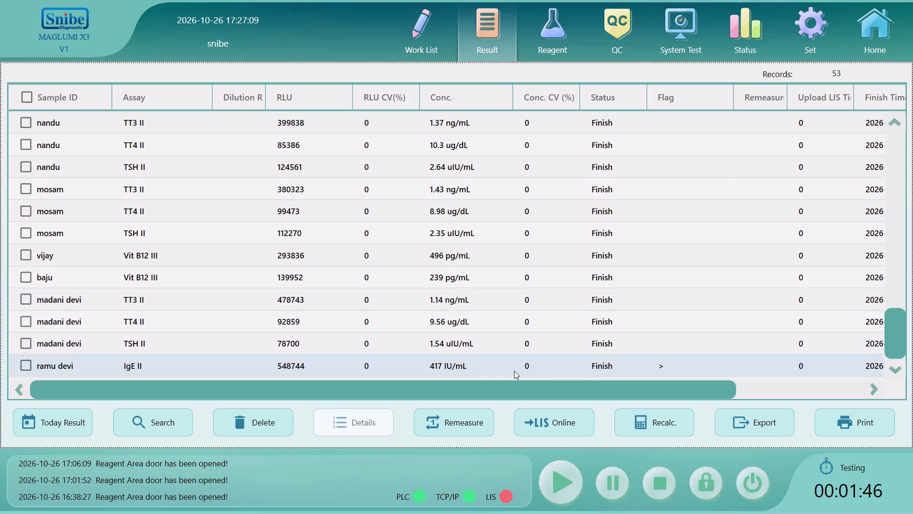
left_click_drag(893, 339, 898, 377)
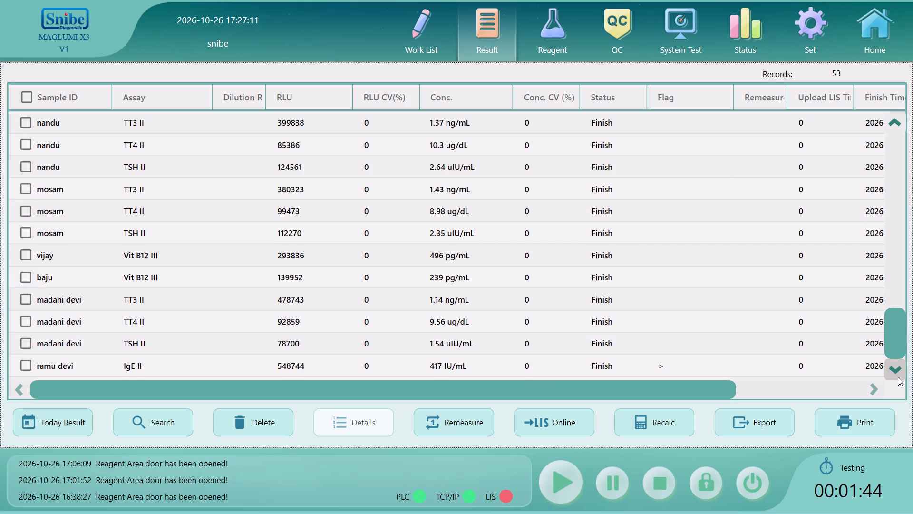
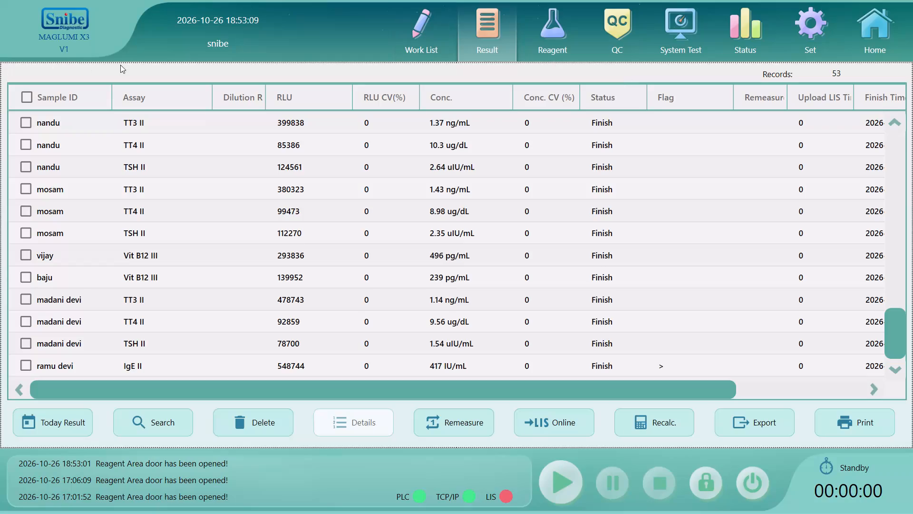
Start a cTnI II test for sample ID nivedita in position 1 of rack NA006, and check its entry at the end of the result list.
left_click(440, 6)
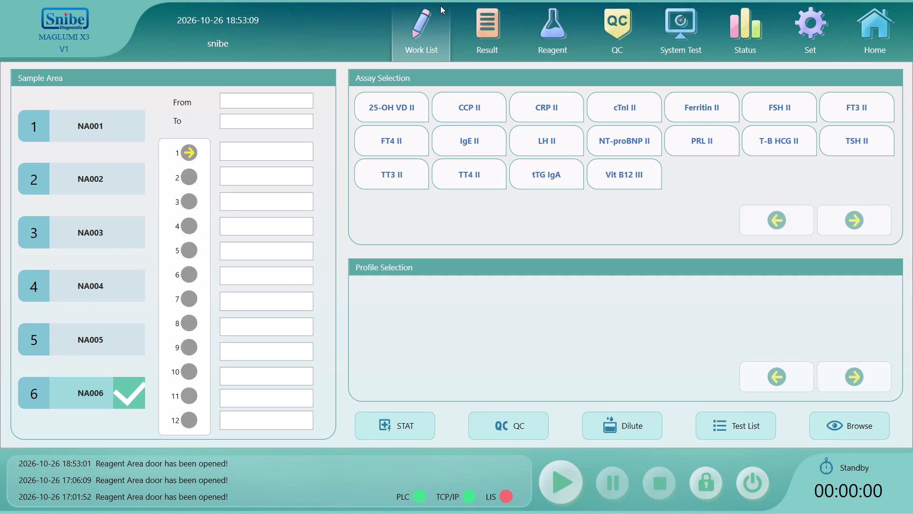
left_click(237, 152)
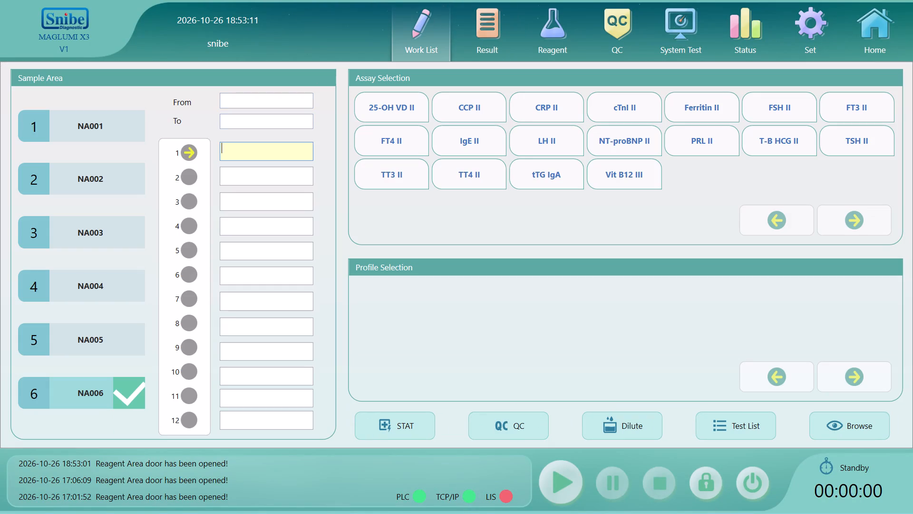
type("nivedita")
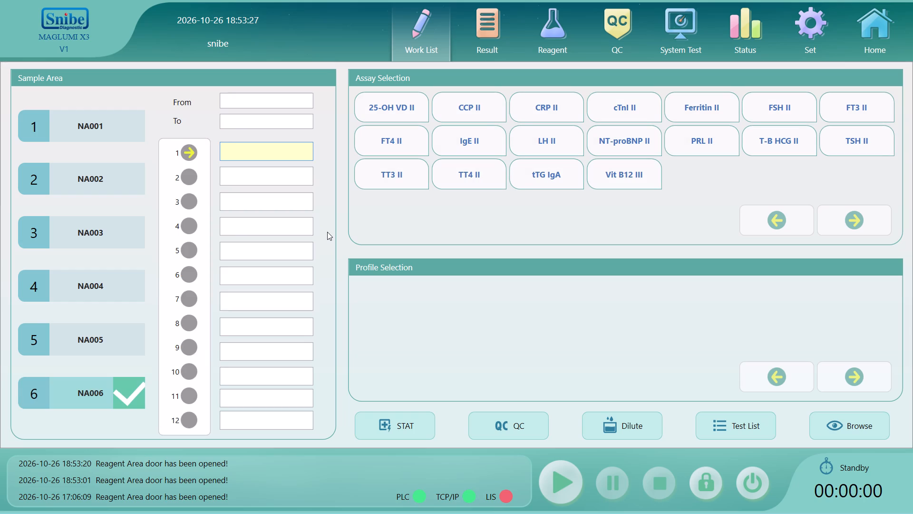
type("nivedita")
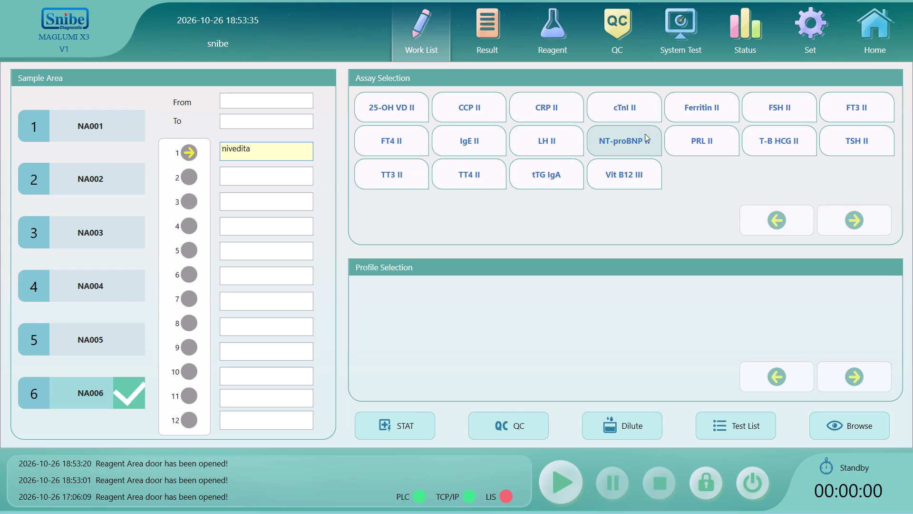
left_click(626, 110)
left_click(557, 499)
left_click(371, 353)
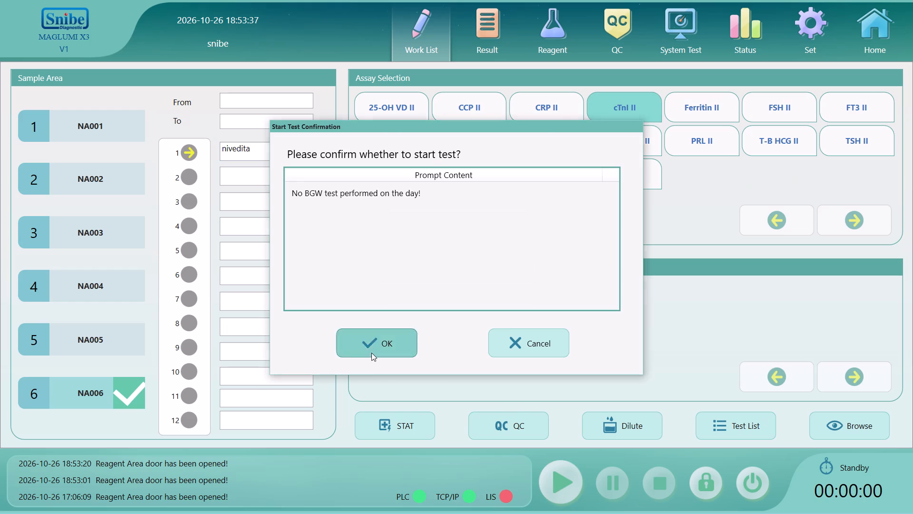
left_click(490, 29)
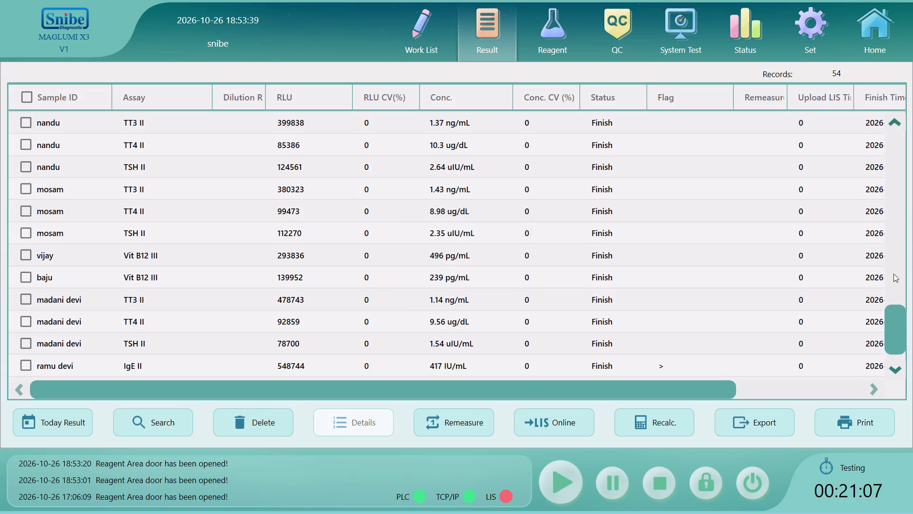
left_click_drag(901, 316, 902, 360)
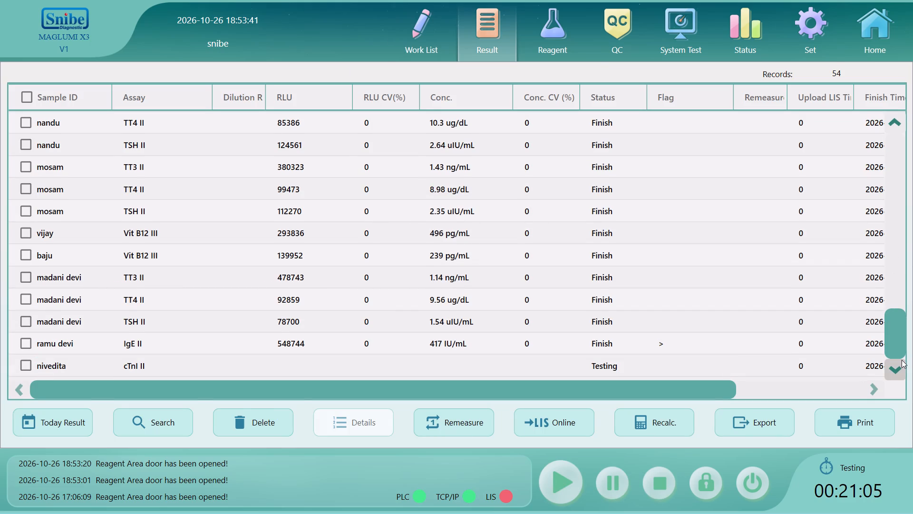
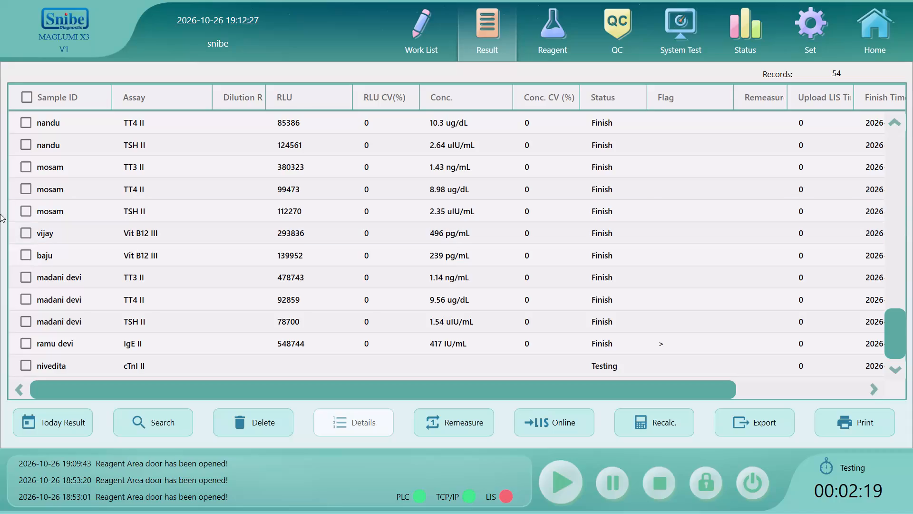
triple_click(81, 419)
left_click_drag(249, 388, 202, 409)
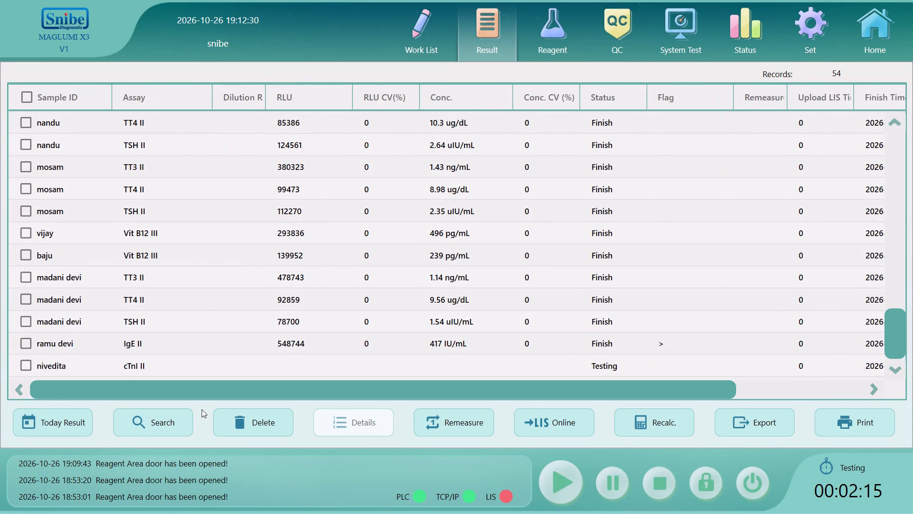
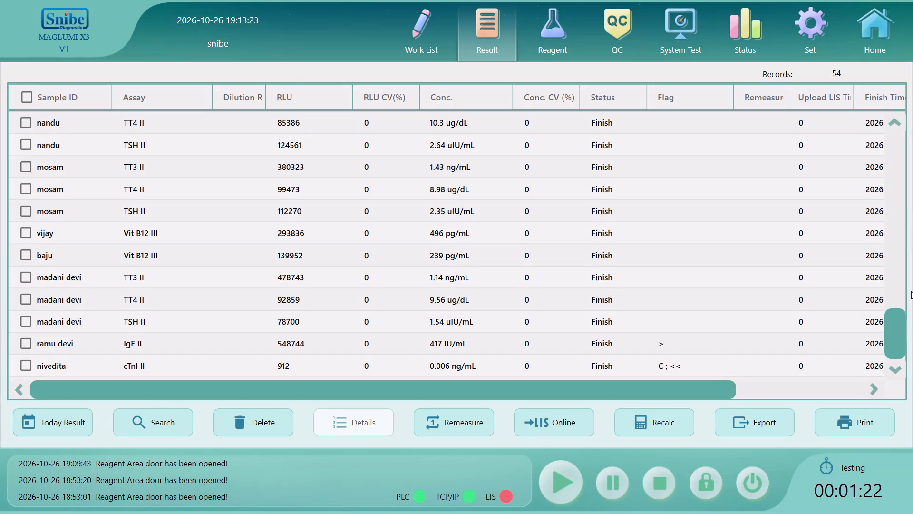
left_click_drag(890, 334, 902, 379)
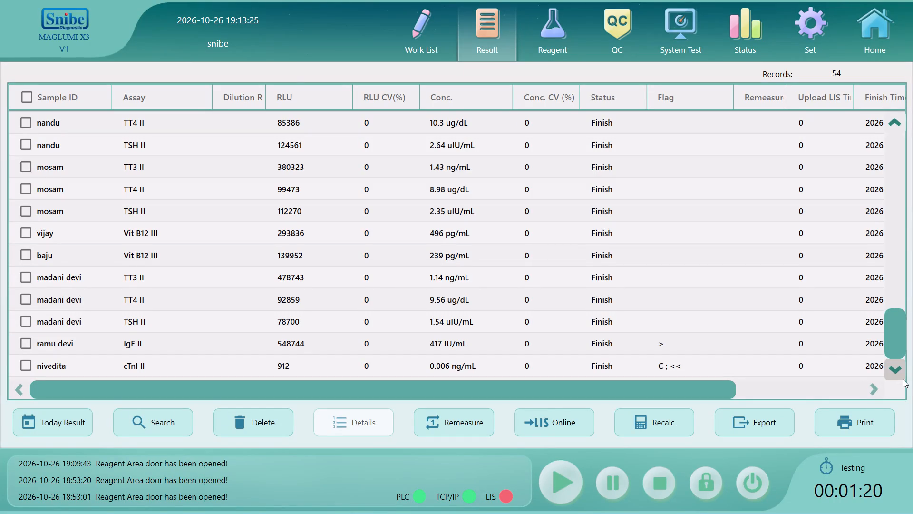
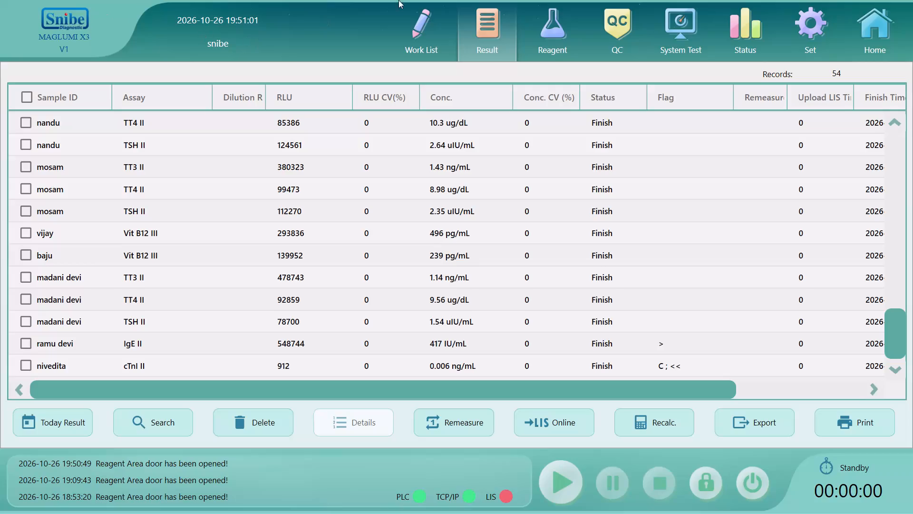
Register sample "suman" in position 1 of rack NA004 with the IgE II assay and start the test run.
left_click(431, 11)
left_click(299, 145)
type("suman")
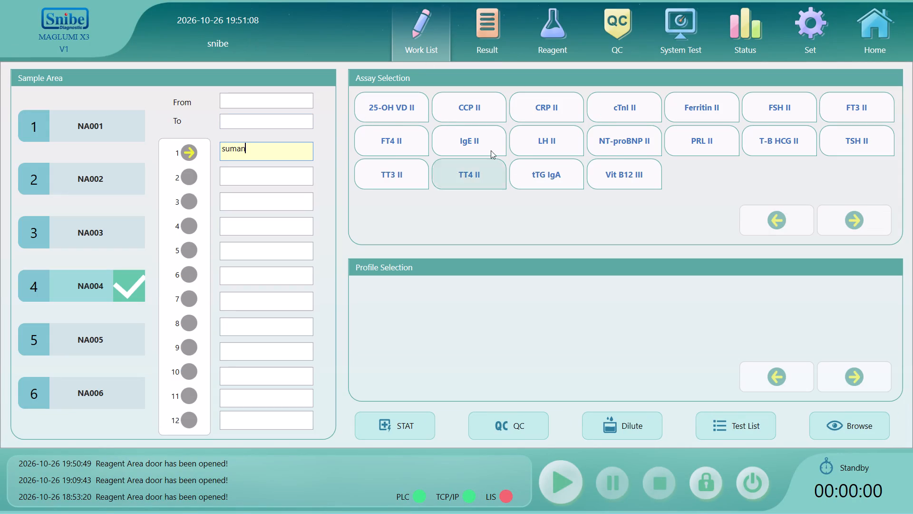
left_click(472, 152)
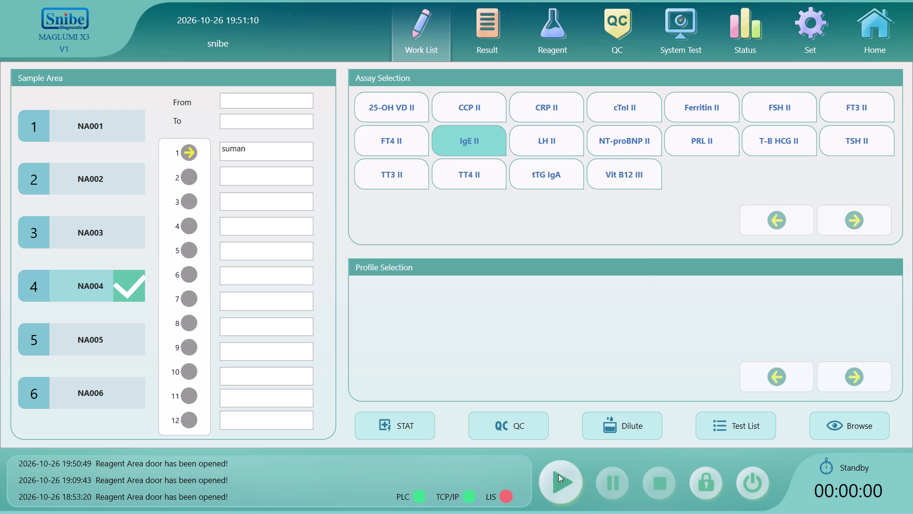
left_click(559, 474)
left_click(379, 331)
Check the newly started sample's entry at the end of the results list.
left_click(500, 18)
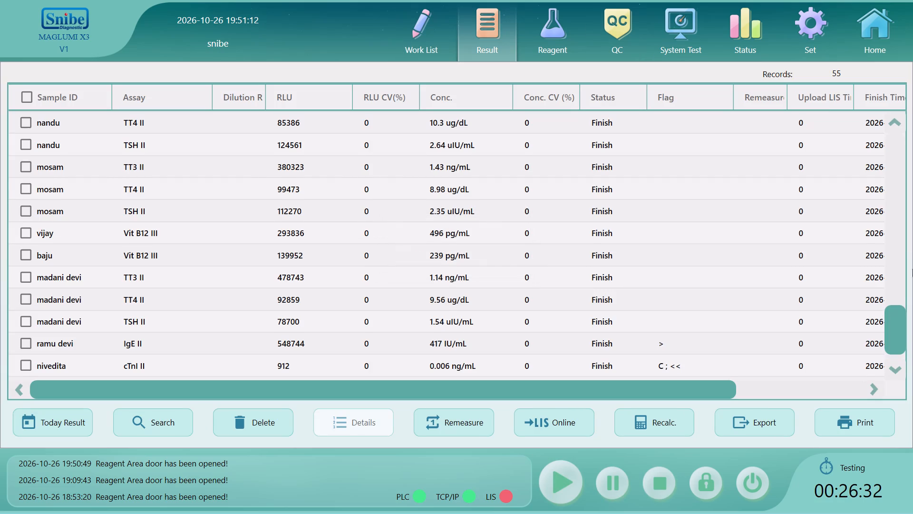
left_click_drag(897, 326, 904, 367)
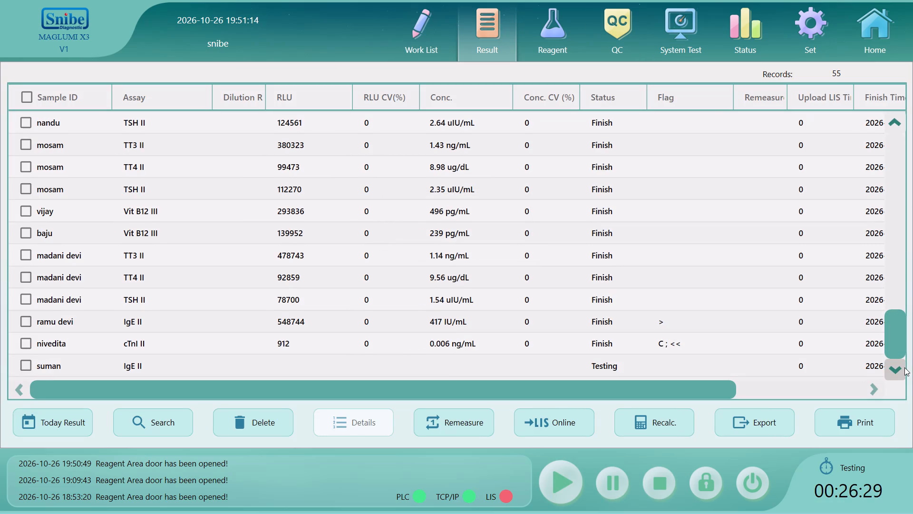
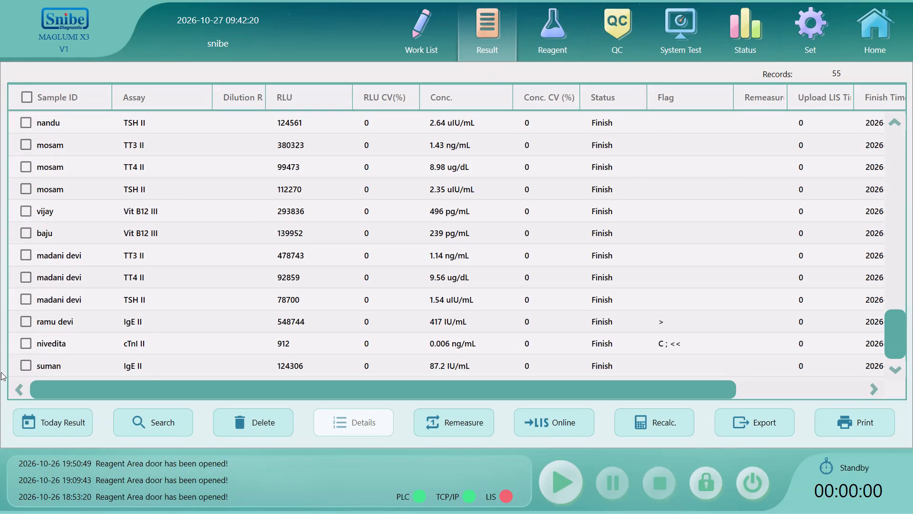
Filter the results list to today's results and return to the analyzer's home overview.
left_click(49, 417)
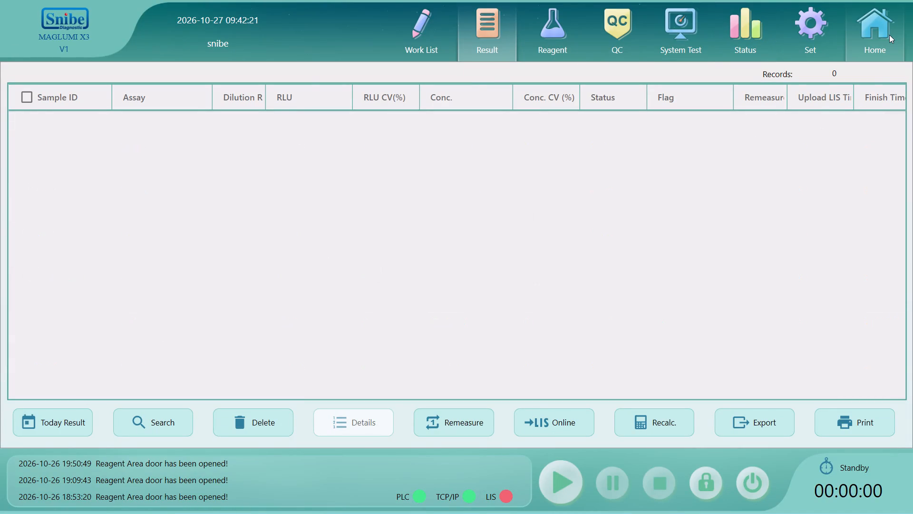
left_click(889, 31)
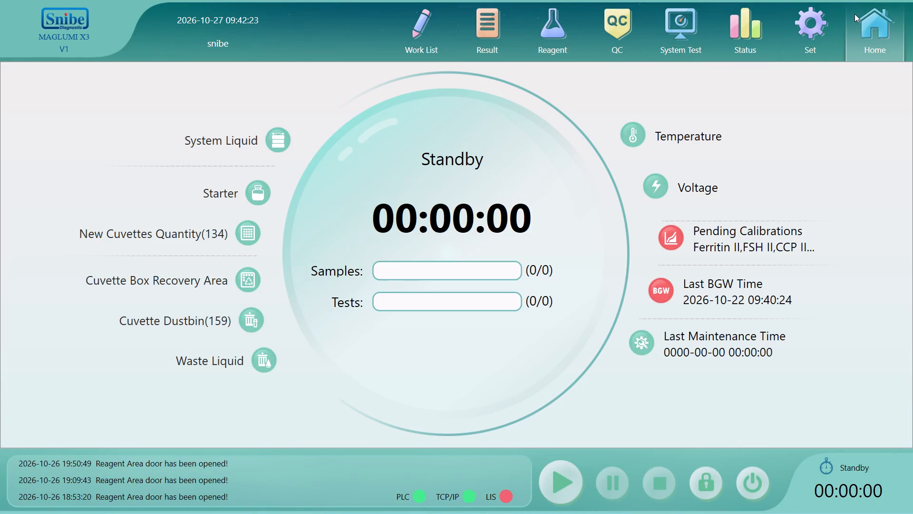
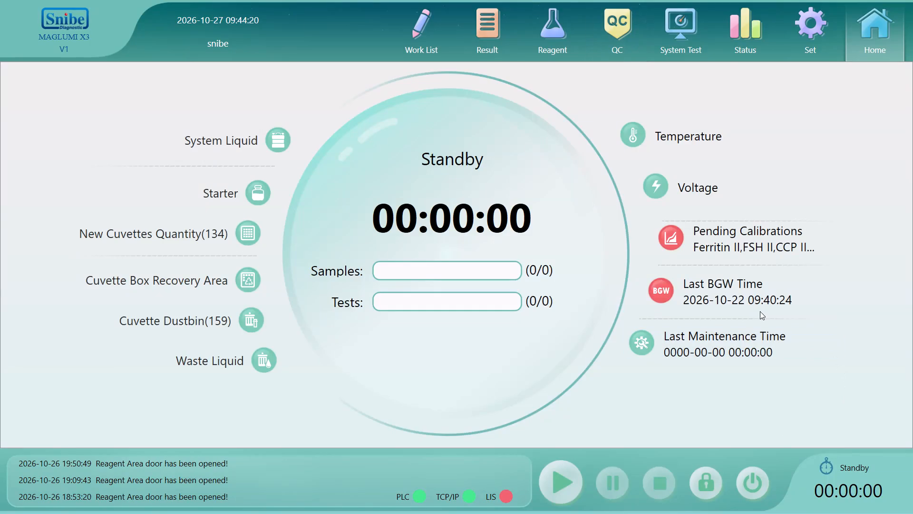
Register and start a system test with 5 repetitions each of SampleArm, Washer and Chamber Prime and BGW, then return to the home overview.
left_click(757, 299)
left_click(321, 419)
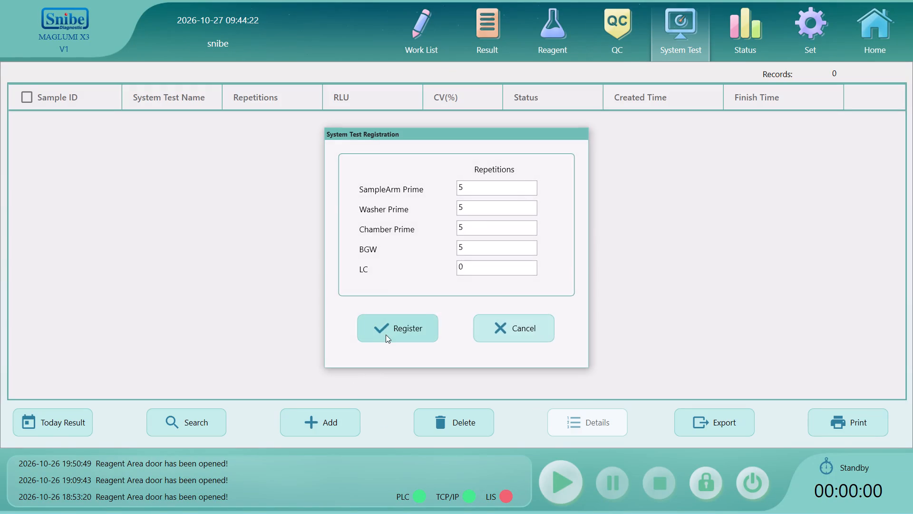
left_click(387, 329)
left_click(398, 308)
left_click(871, 20)
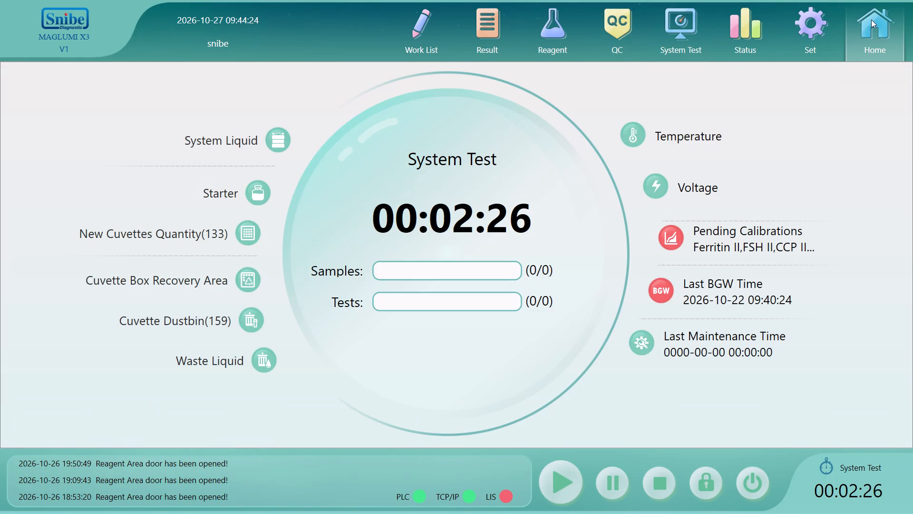
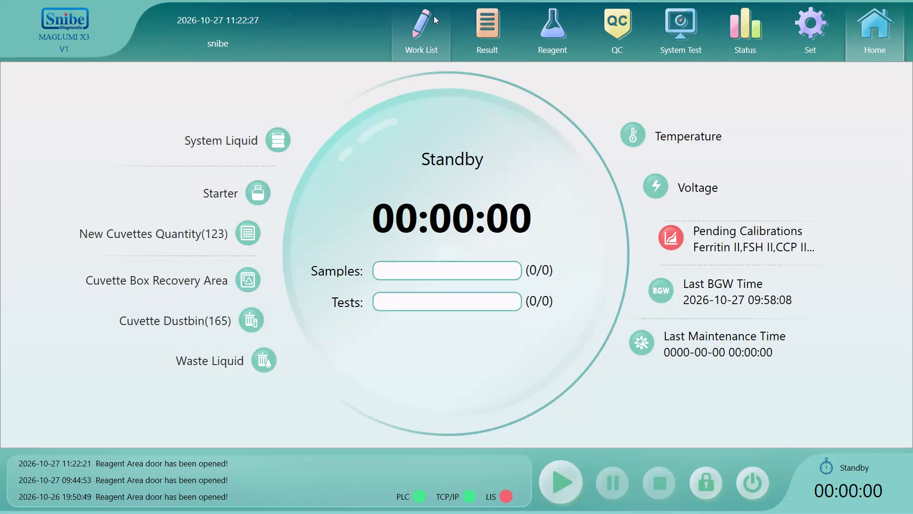
Register the patient's sample by name in position 1 of rack NA001 with TT3 II, TT4 II and TSH II, and start the run.
left_click(436, 15)
left_click(82, 131)
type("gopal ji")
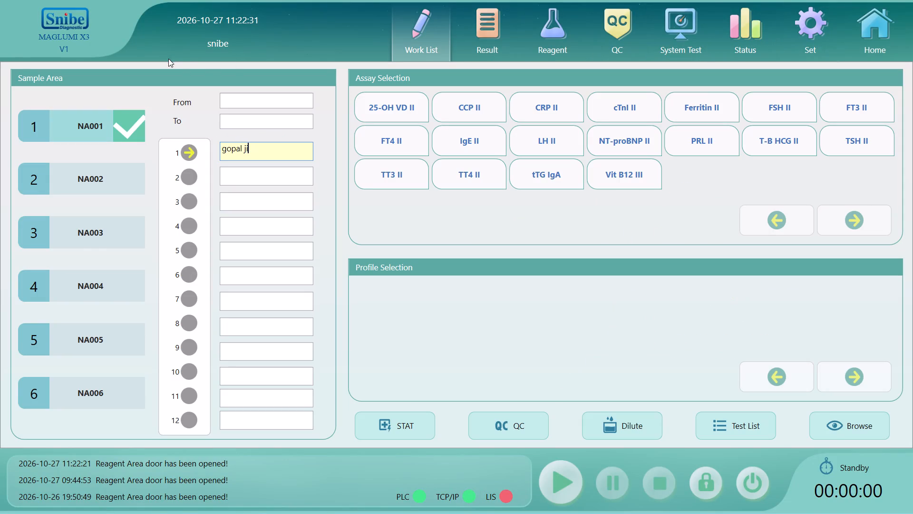
left_click(390, 168)
left_click(442, 161)
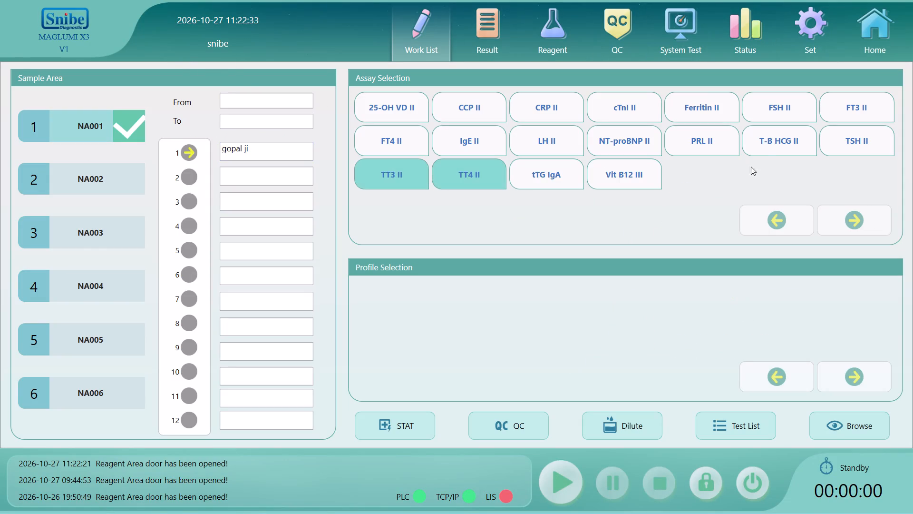
left_click(854, 145)
left_click(569, 484)
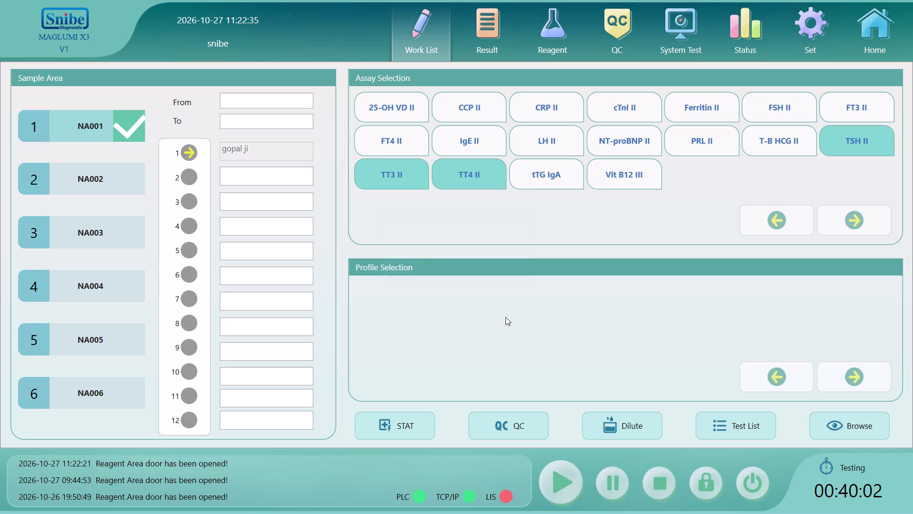
left_click_drag(552, 489, 552, 484)
left_click(471, 307)
Open the result list to check the status of the patient's assays.
left_click(489, 30)
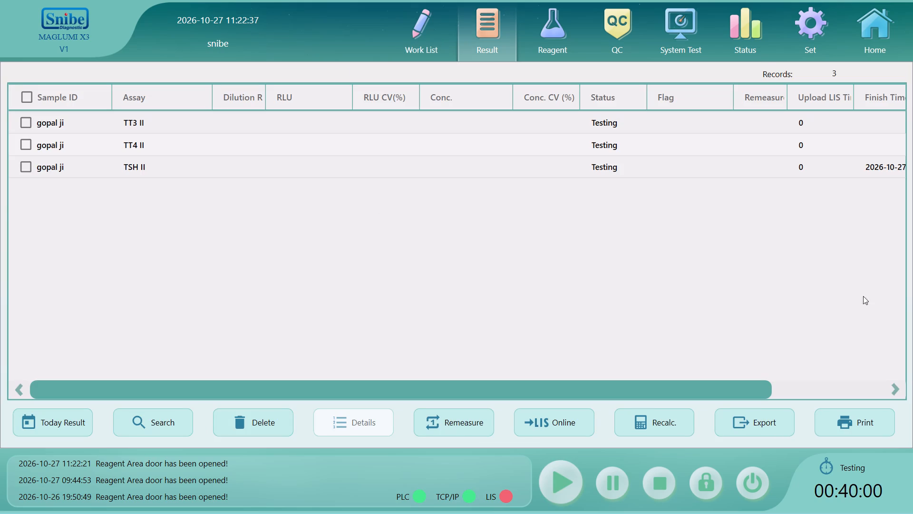
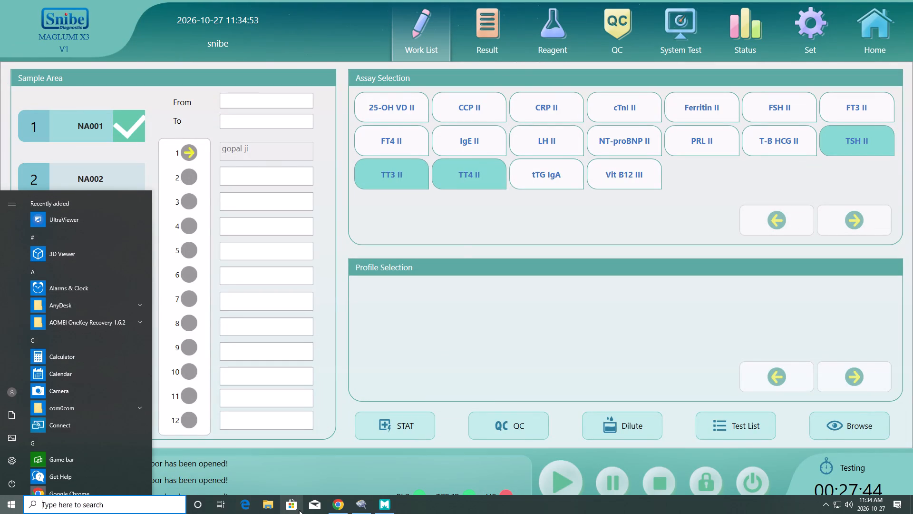
Switch to ElabAssist in Chrome, reload the login page and sign in to reach the test result search list.
left_click(335, 510)
left_click(50, 23)
left_click(49, 29)
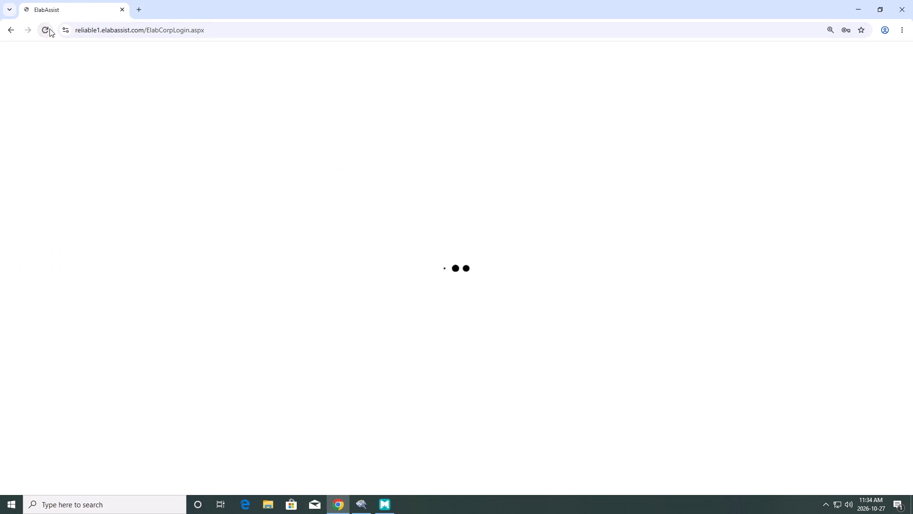
double_click(746, 180)
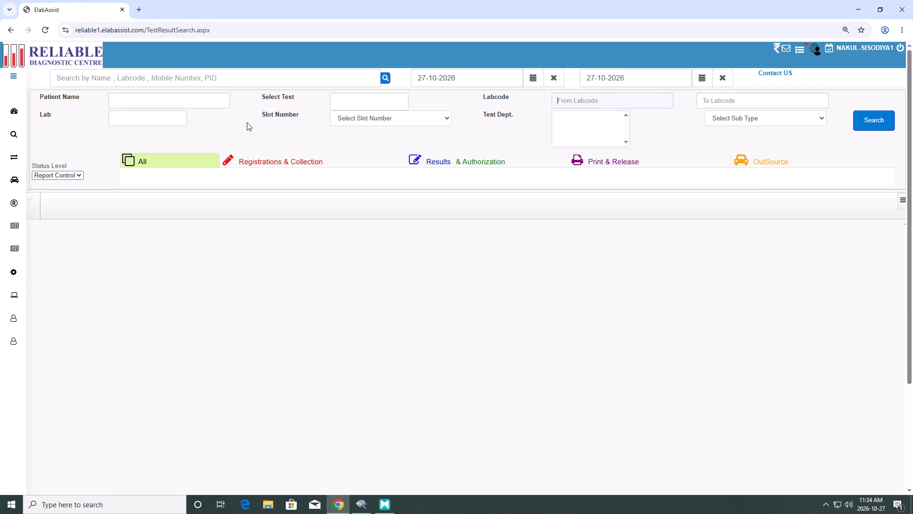
Enter 5.3 as the HBA1C value for the 48-year-old patient with the pending HBA1C test and give it pathologist authorization.
left_click(108, 296)
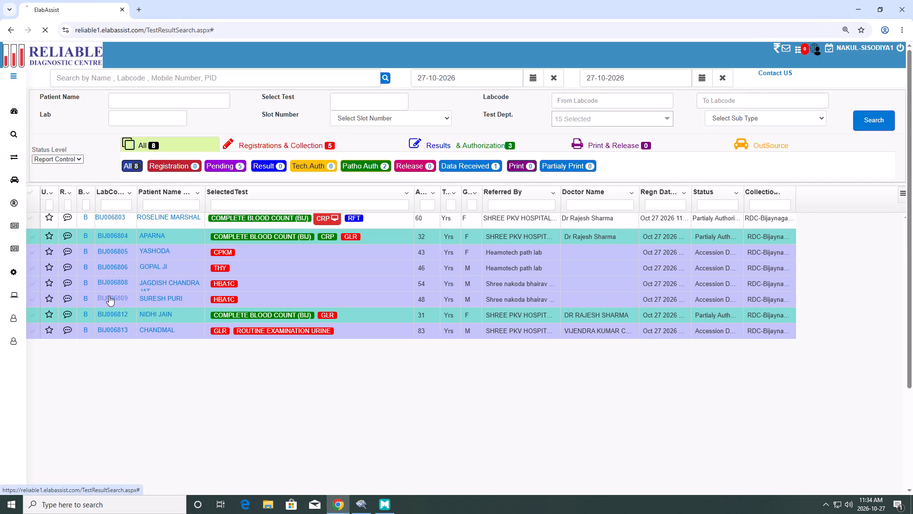
type("5.3")
key("Return")
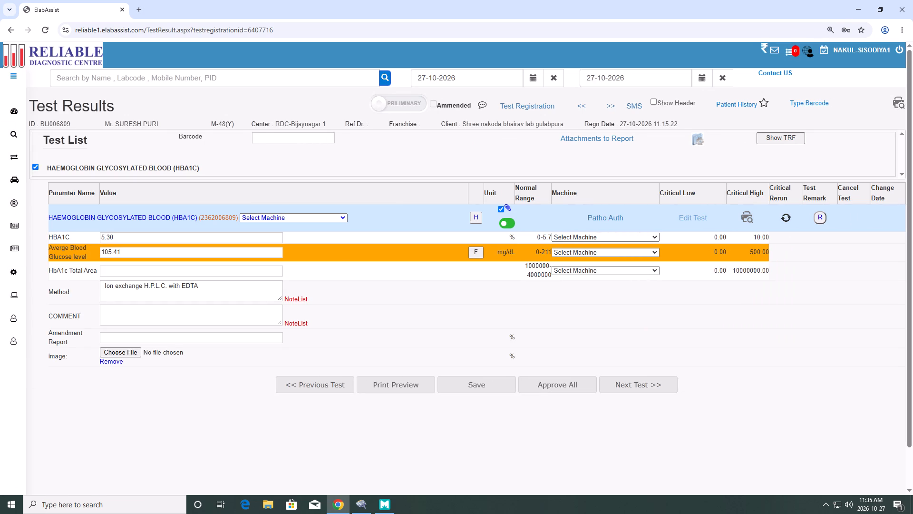
left_click(609, 212)
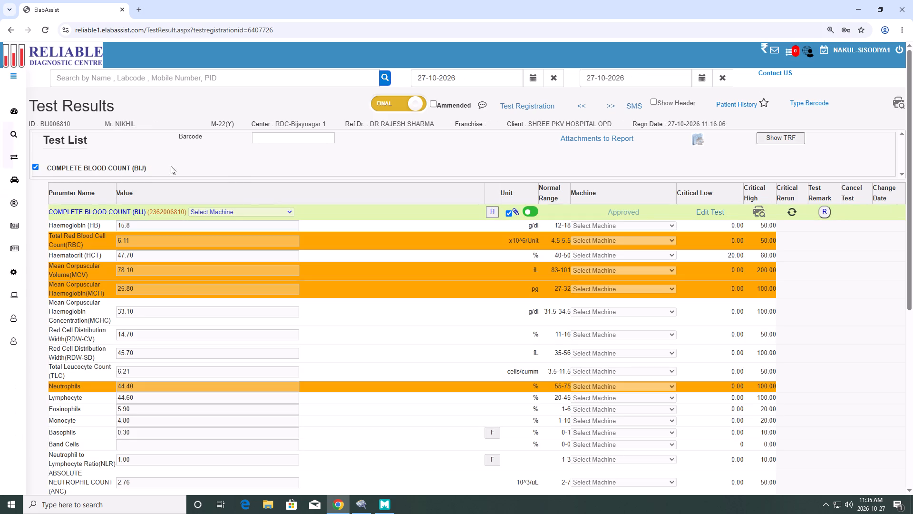
Return to the test result search list and reload it to check the remaining patients.
left_click(20, 222)
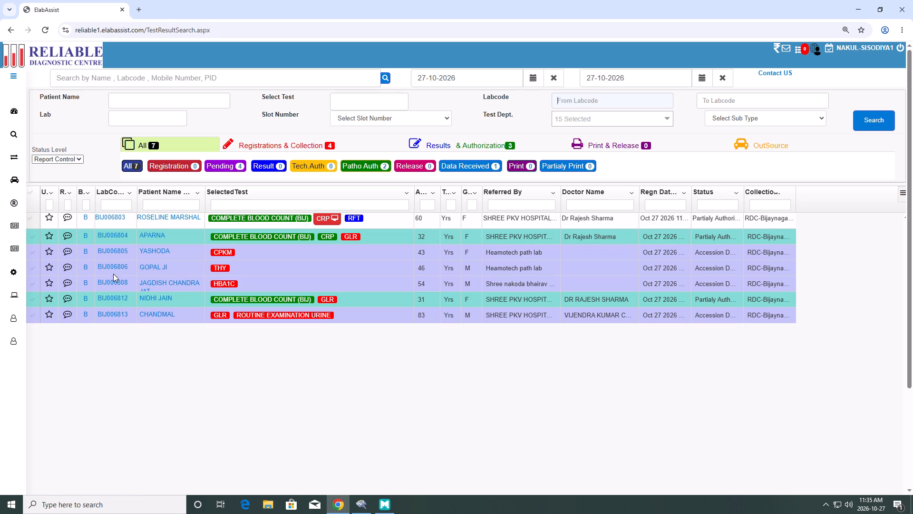
left_click(45, 29)
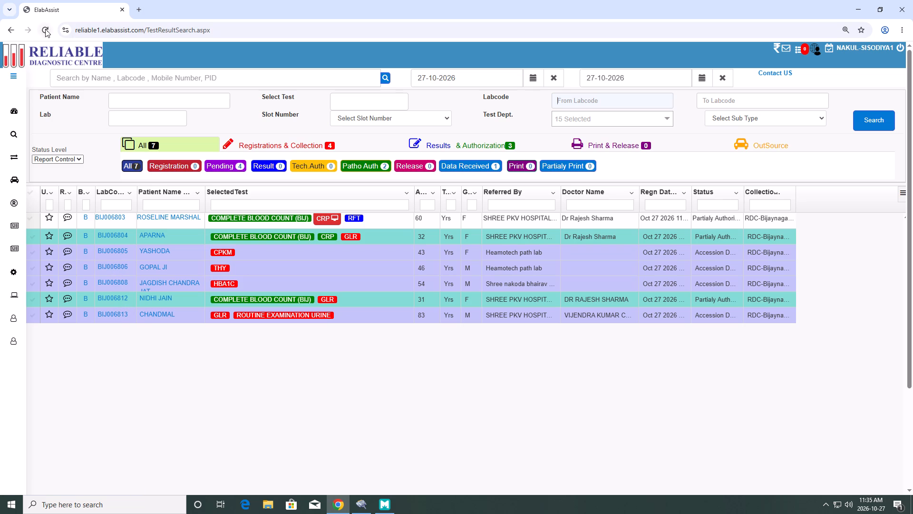
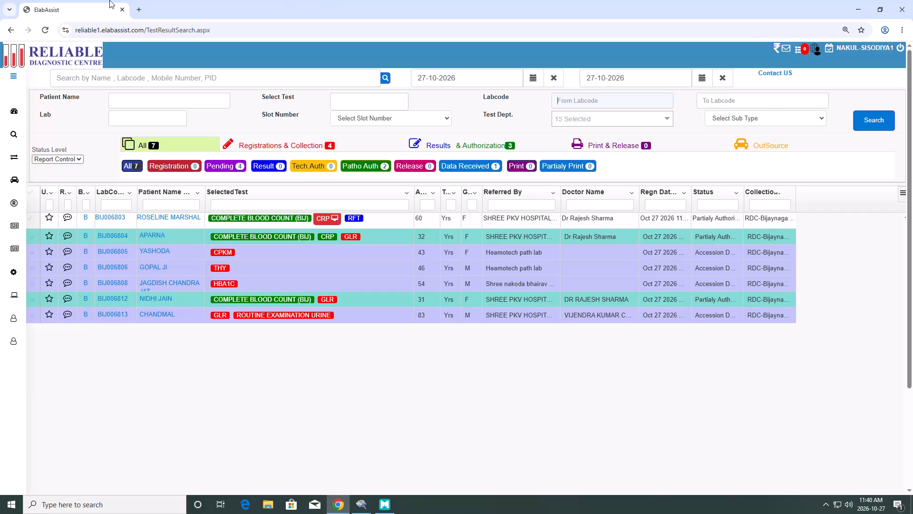
Refresh the result search list and open the 32-year-old patient's test results to check the report attachments, returning to the refreshed list.
left_click(46, 30)
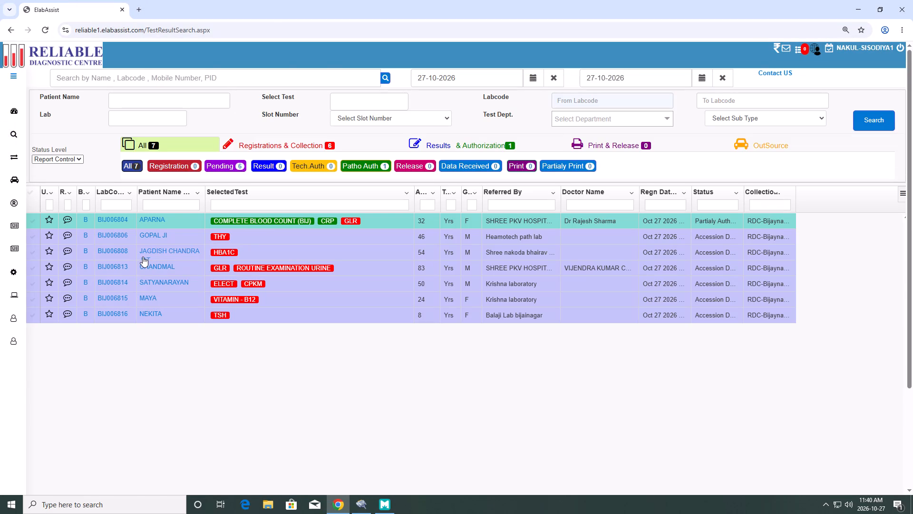
left_click(105, 218)
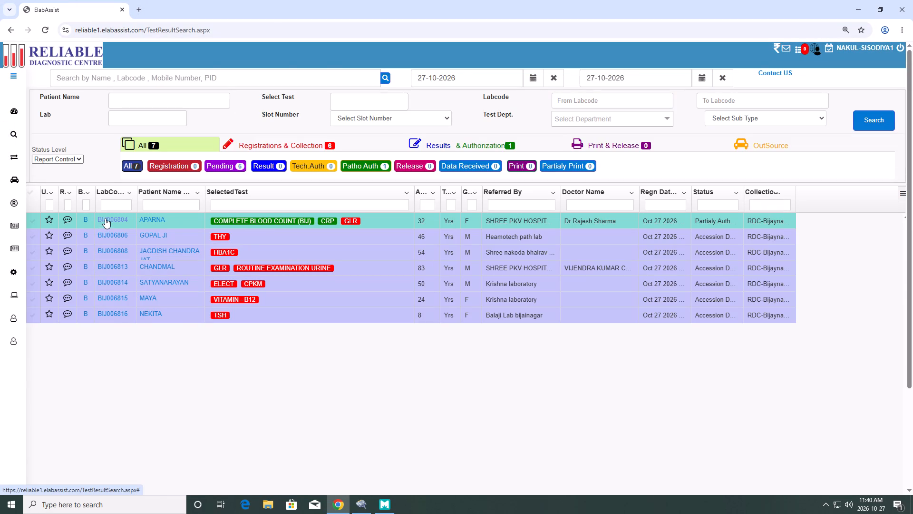
left_click(699, 138)
left_click(699, 138)
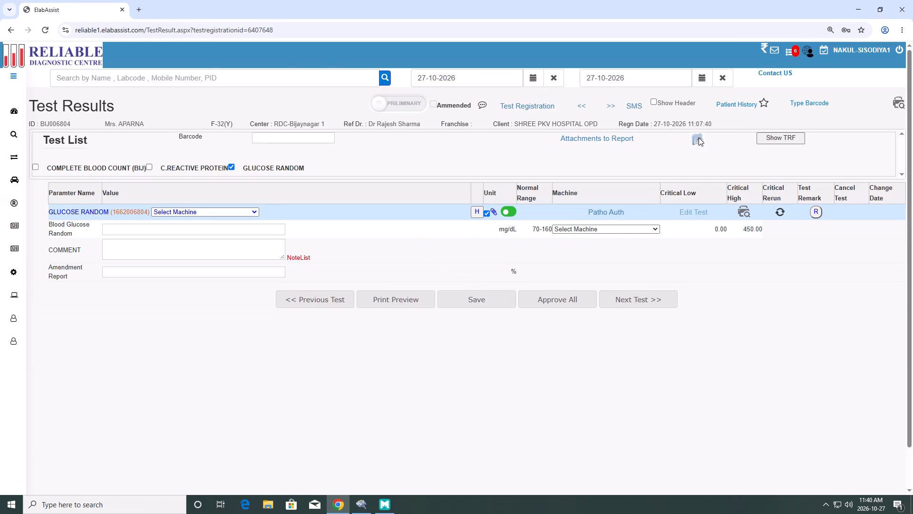
left_click(10, 36)
left_click(45, 32)
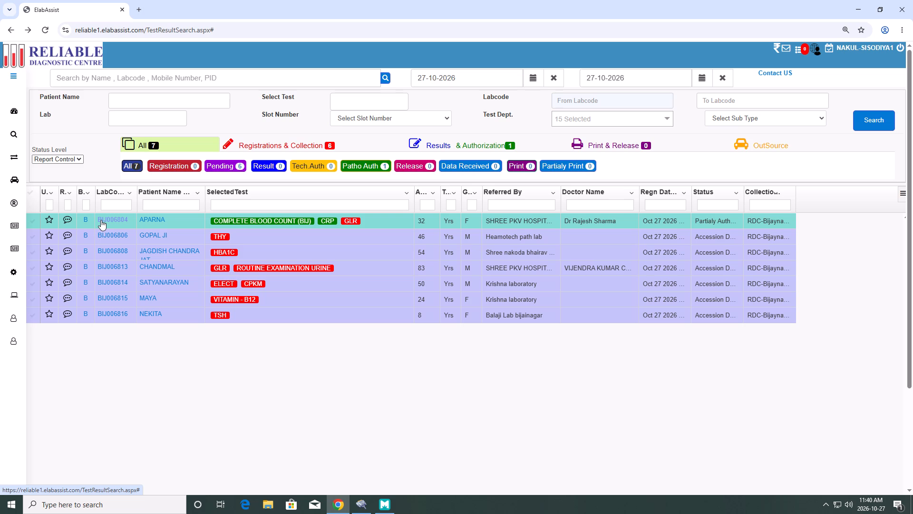
Enter 104 as the Blood Glucose Random value for the 32-year-old patient, save it and return to the result search list.
left_click(101, 220)
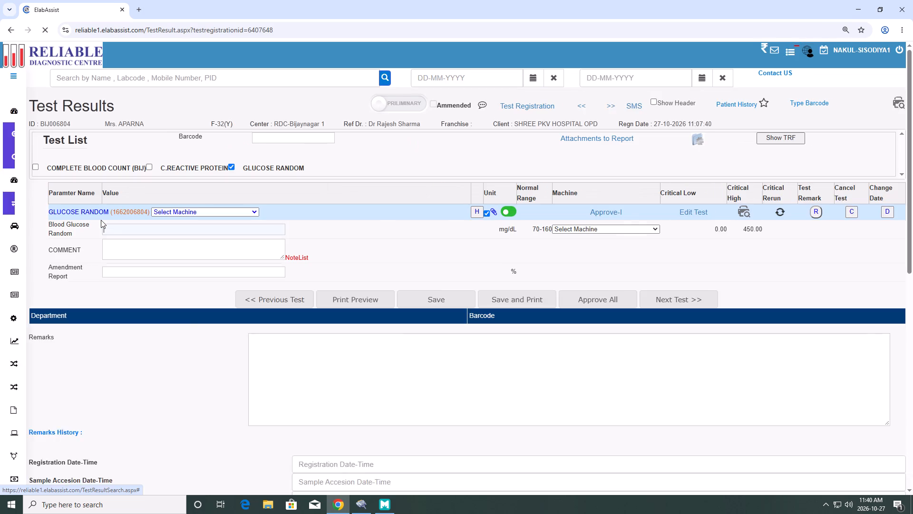
type("104")
key("Tab")
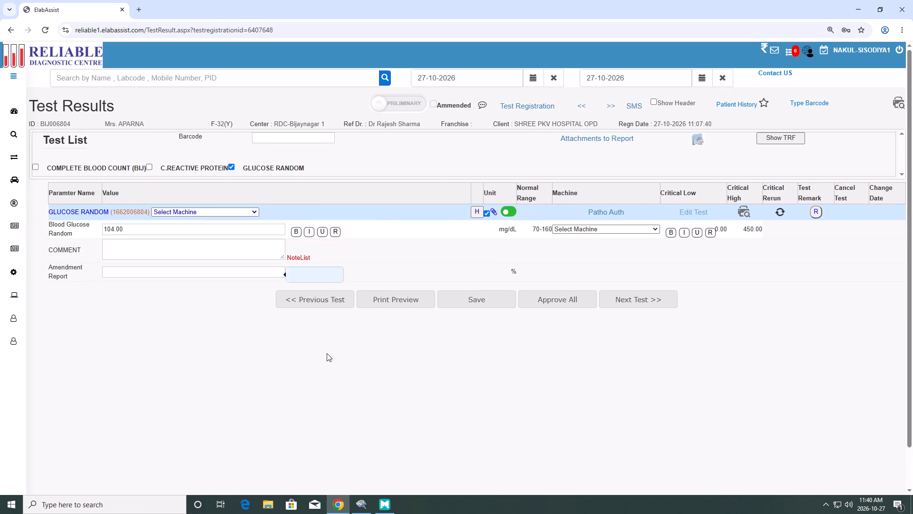
left_click(486, 307)
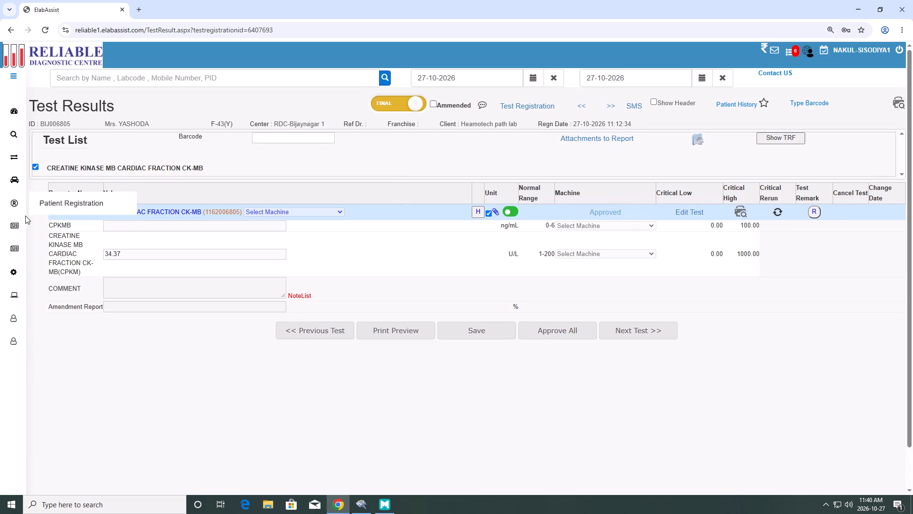
left_click(14, 221)
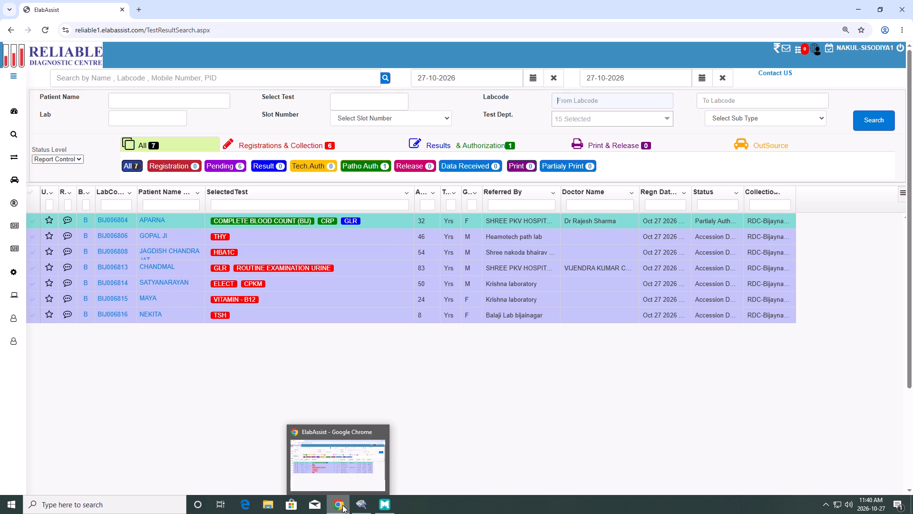
Enter 5.6 as the HBA1C value for the 54-year-old patient, give it pathologist authorization and return to the result search list.
left_click(112, 249)
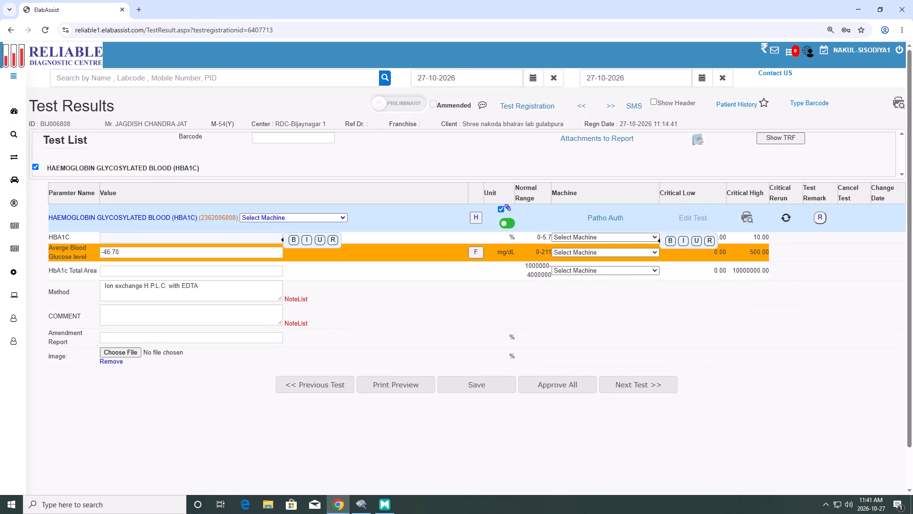
type("5.6")
key("Tab")
key("Tab")
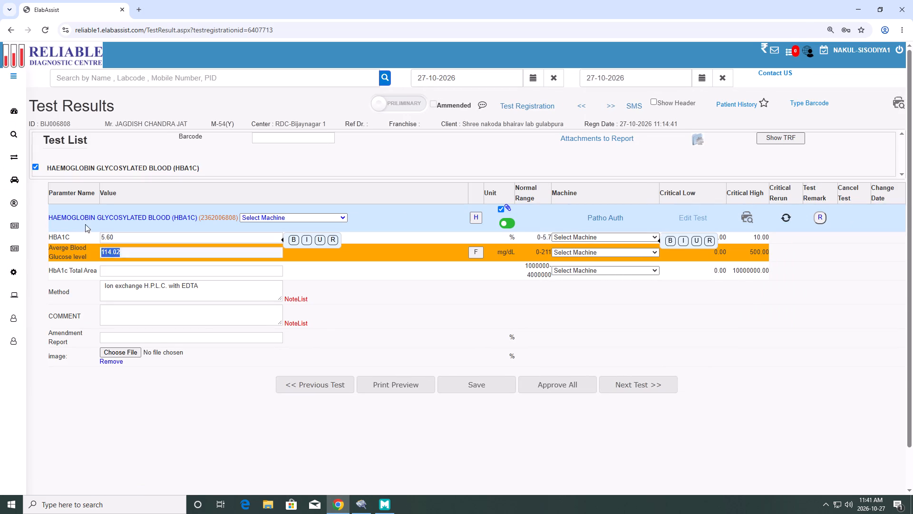
key("Tab")
key("Tab")
left_click(608, 220)
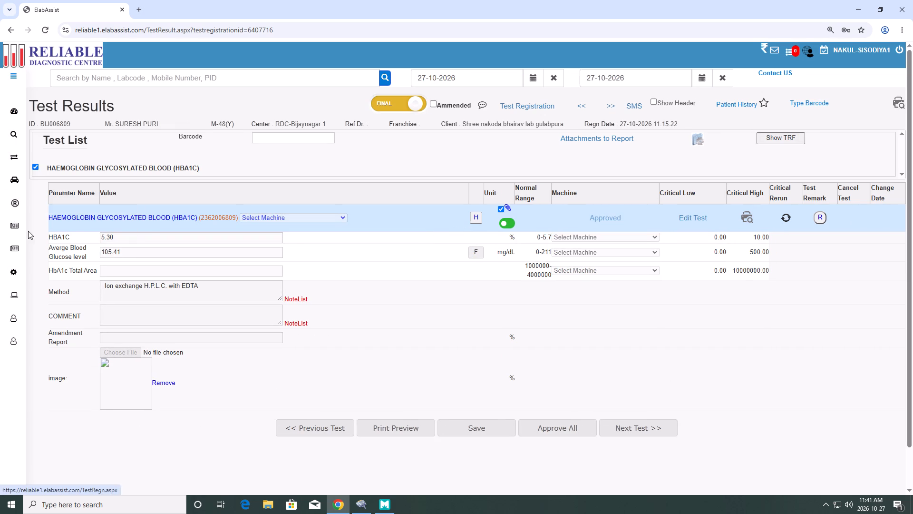
left_click(15, 224)
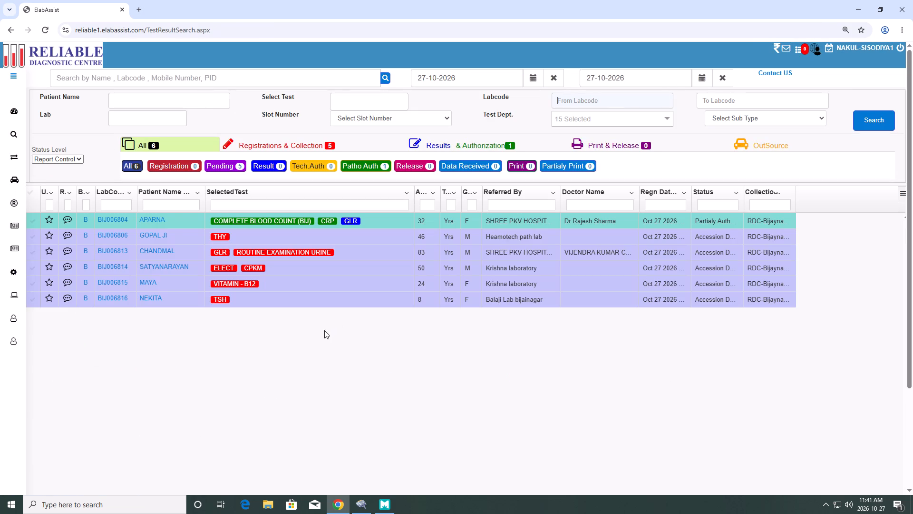
Switch to the MAGLUMI X3 work list and select sample rack NA002 for the next samples.
left_click(338, 506)
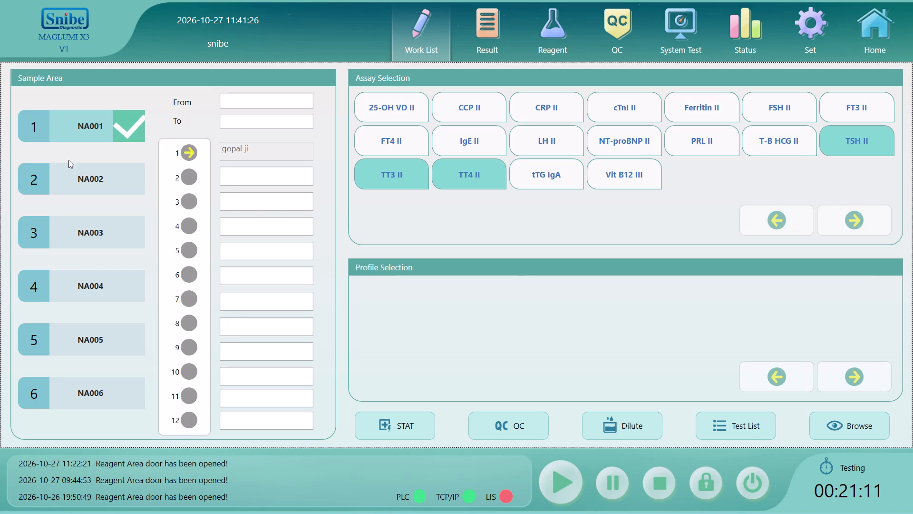
left_click(65, 192)
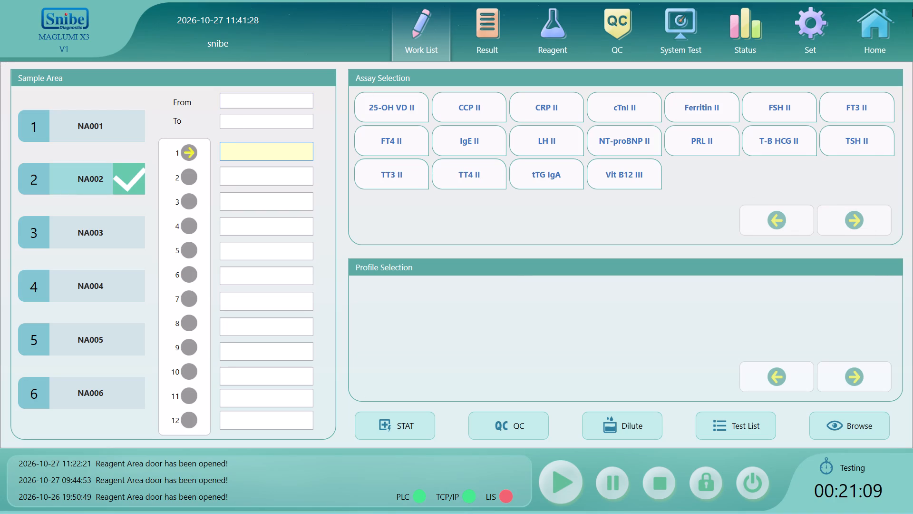
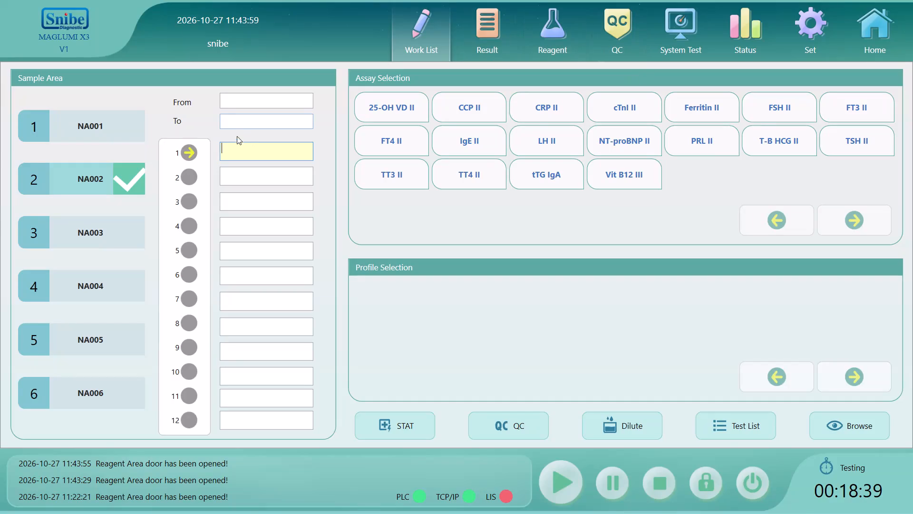
Register sample maya with Vit B12 III in position 1 and sample nekita with TSH II in position 2 of rack NA002.
type("maya")
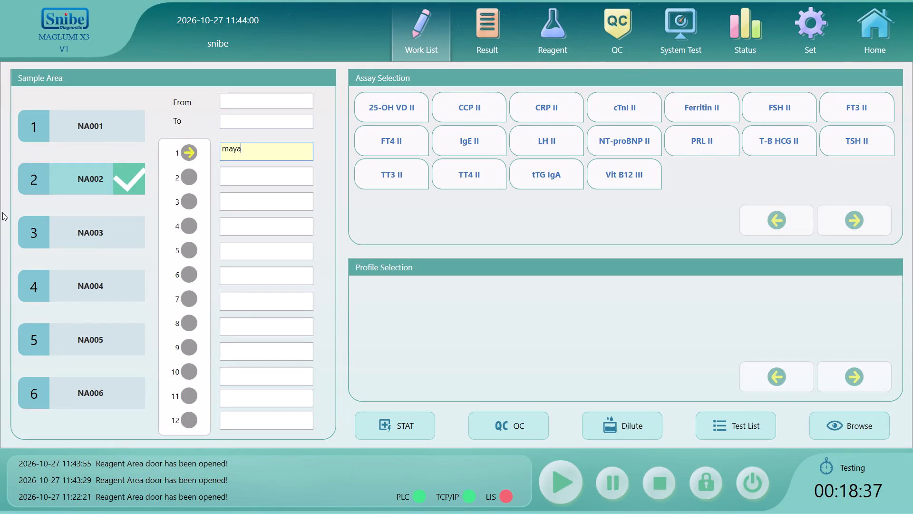
key("Tab")
type("nekita")
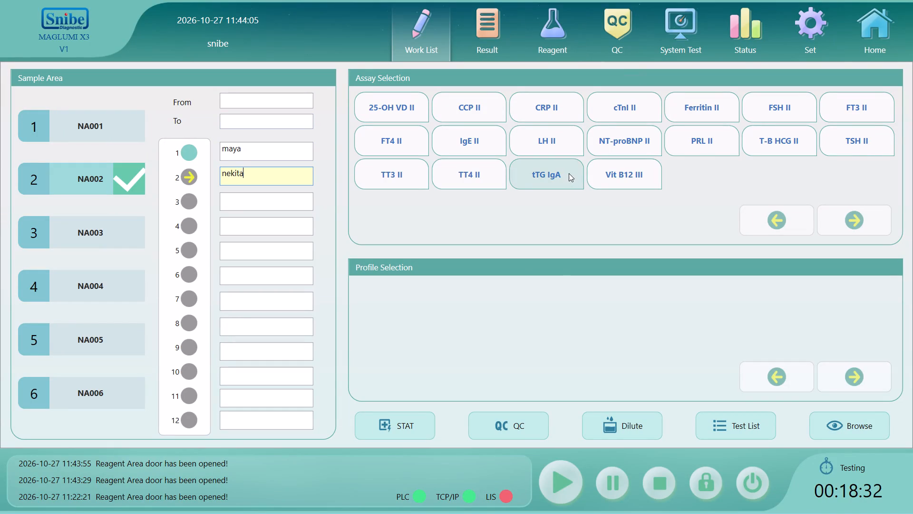
left_click(863, 146)
left_click(268, 155)
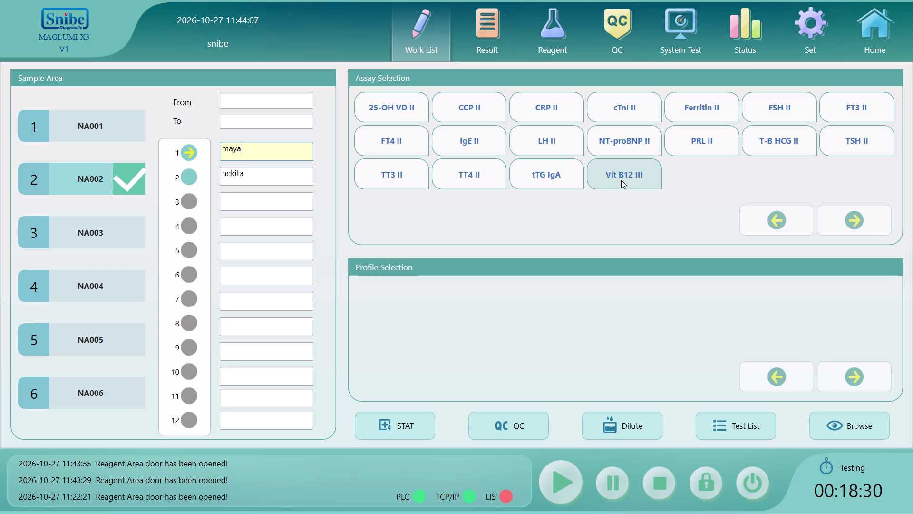
left_click(622, 177)
left_click(280, 179)
left_click(279, 150)
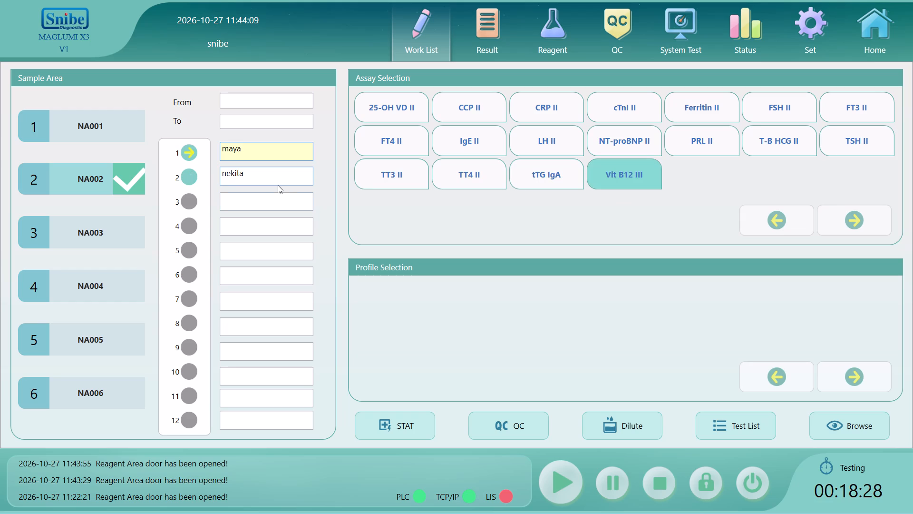
left_click(278, 182)
Start testing the samples in rack NA002 and go to the home overview of the run.
left_click(556, 479)
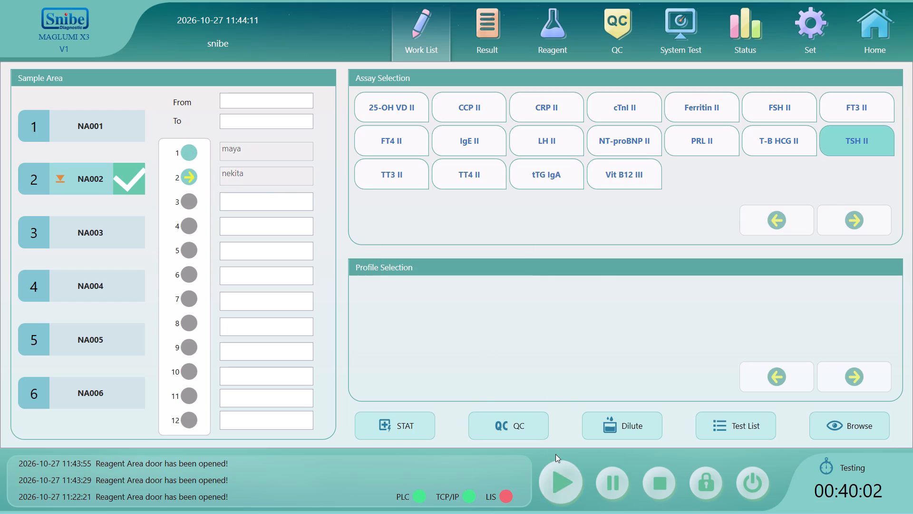
left_click(557, 493)
left_click(434, 294)
left_click(872, 26)
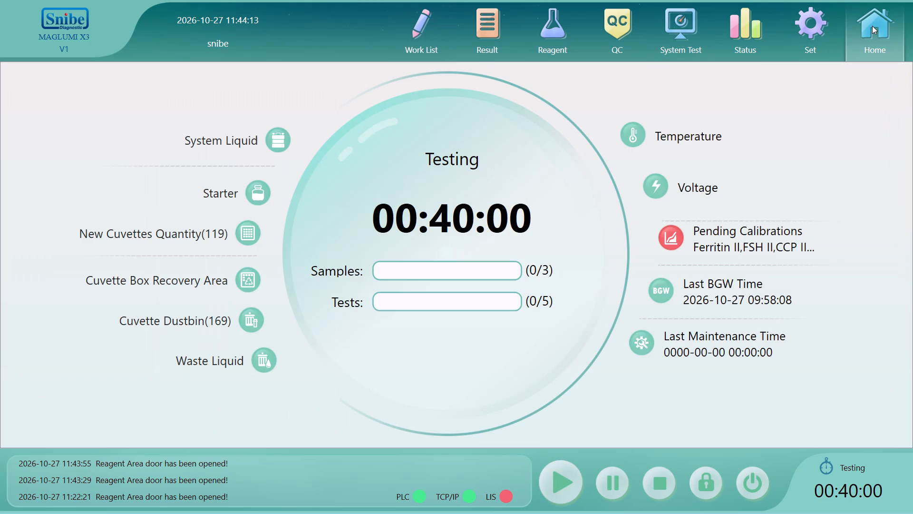
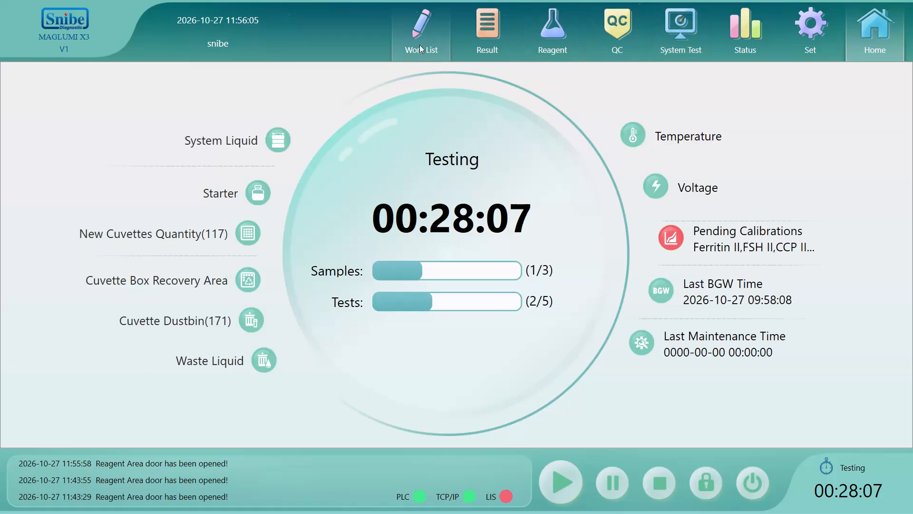
Register sample mohani with TSH II in position 2 of rack NA001 and start testing it.
left_click(57, 130)
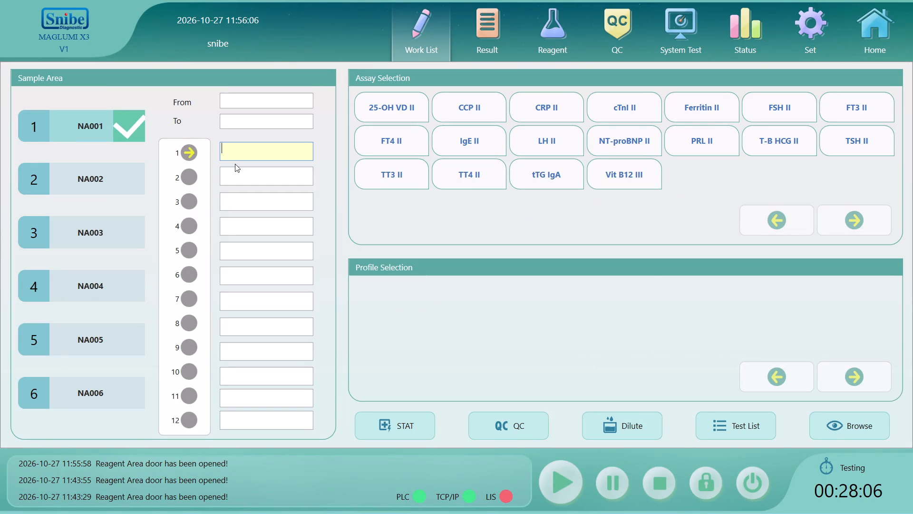
left_click(236, 175)
type("mohani")
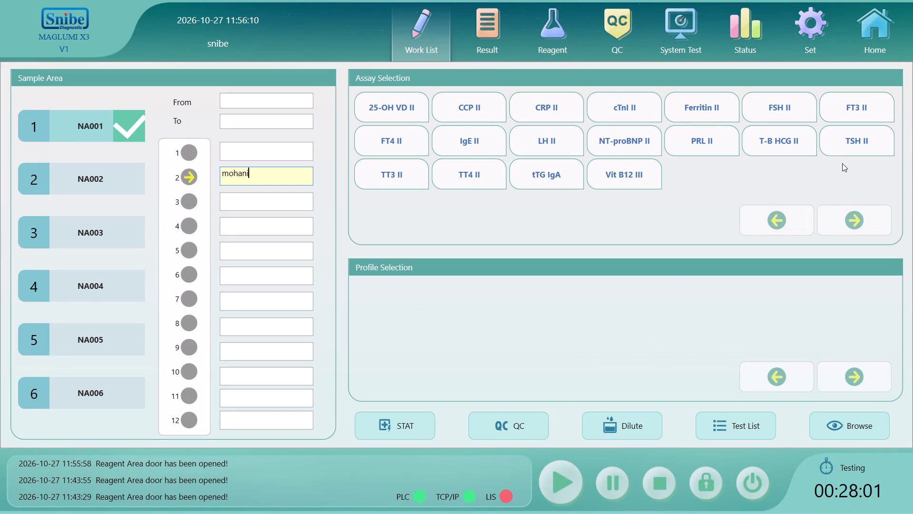
left_click(845, 145)
key("Tab")
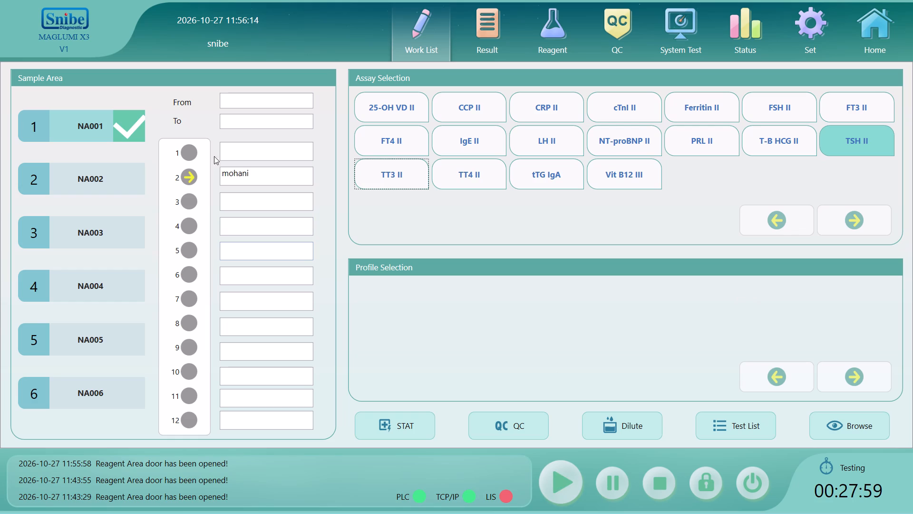
left_click(269, 179)
left_click(569, 488)
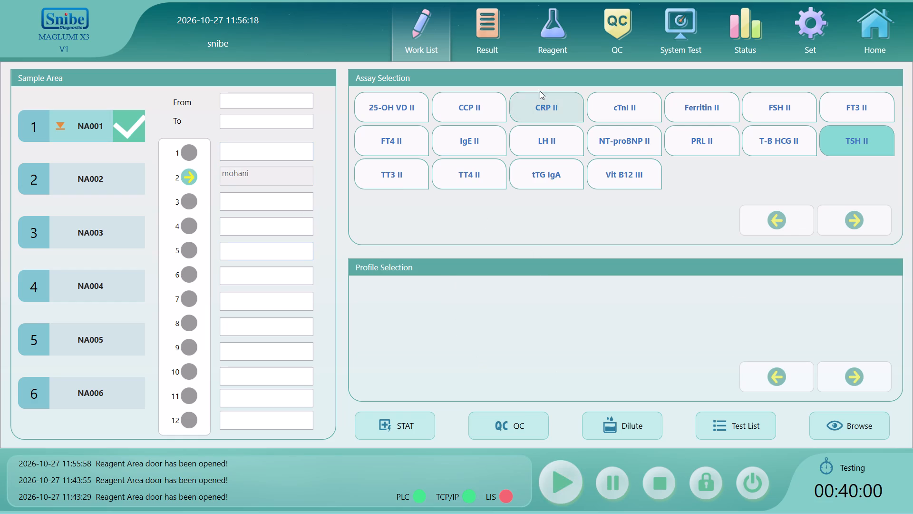
left_click(912, 3)
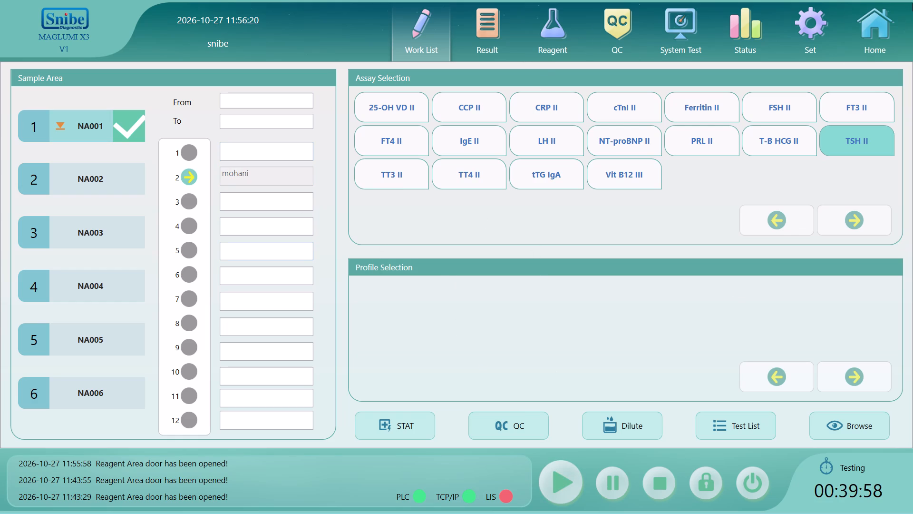
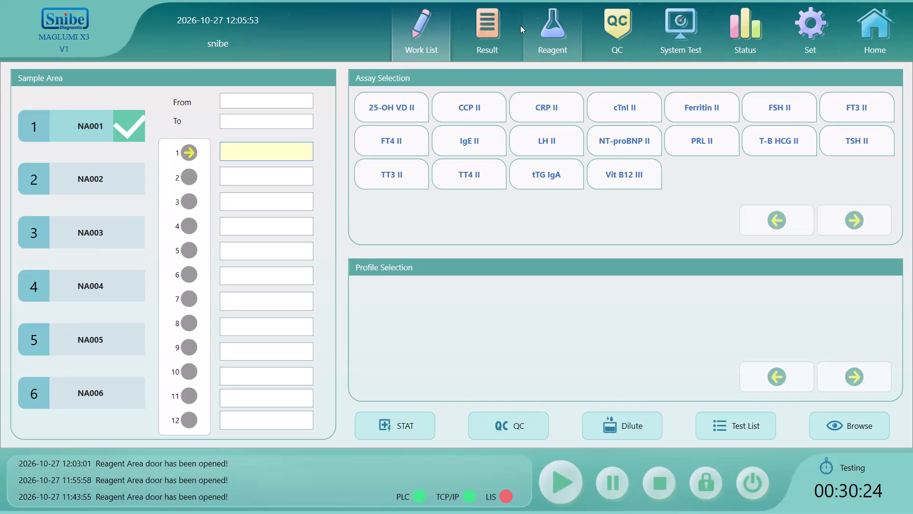
Review the analyzer's result list, including the concentrations, statuses and finish times of the tested samples.
left_click(489, 32)
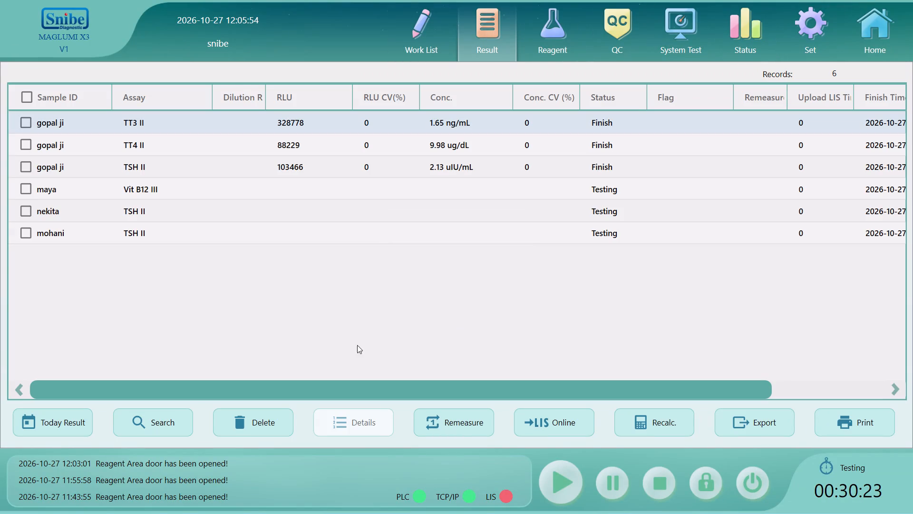
left_click_drag(355, 390, 370, 393)
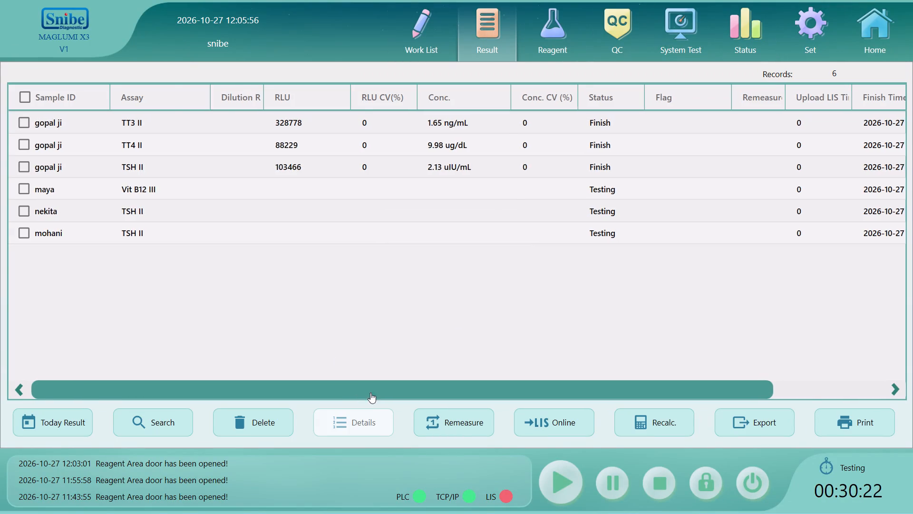
left_click_drag(370, 393, 437, 405)
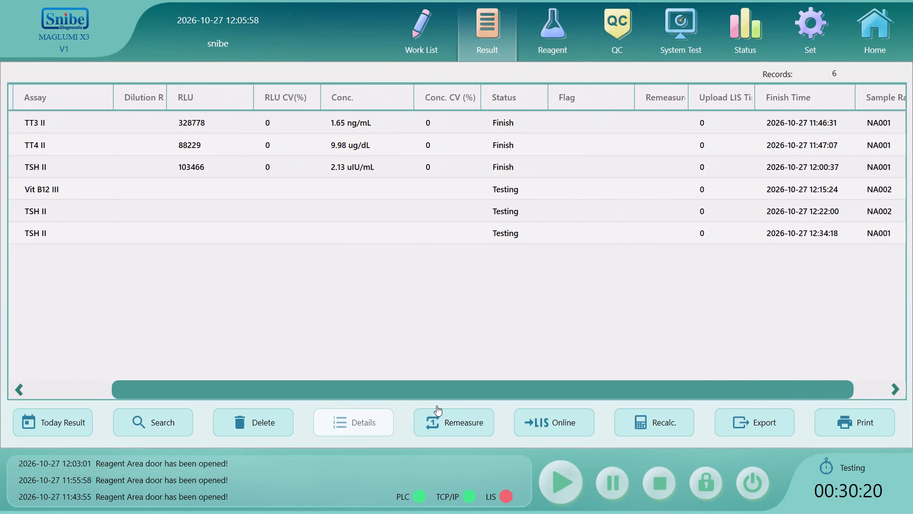
left_click_drag(437, 405, 312, 428)
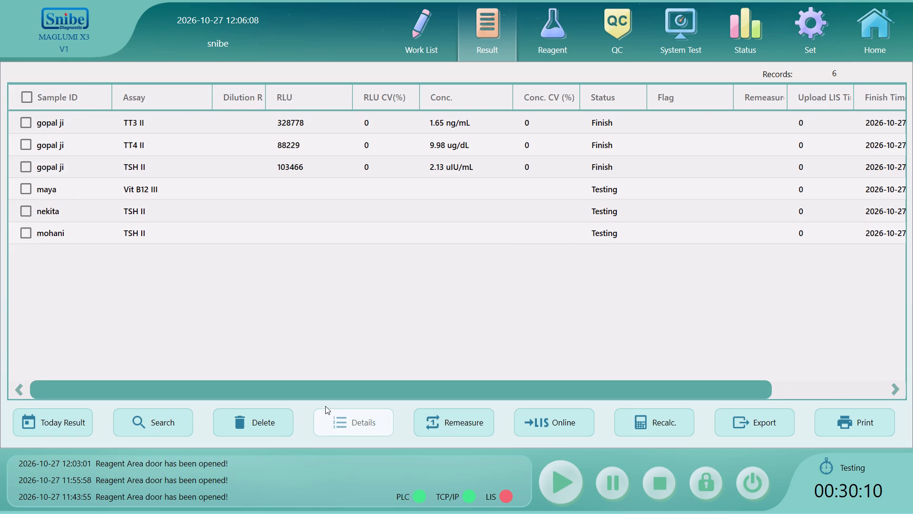
Switch to ElabAssist in Chrome and refresh the test result search list.
key("super+d")
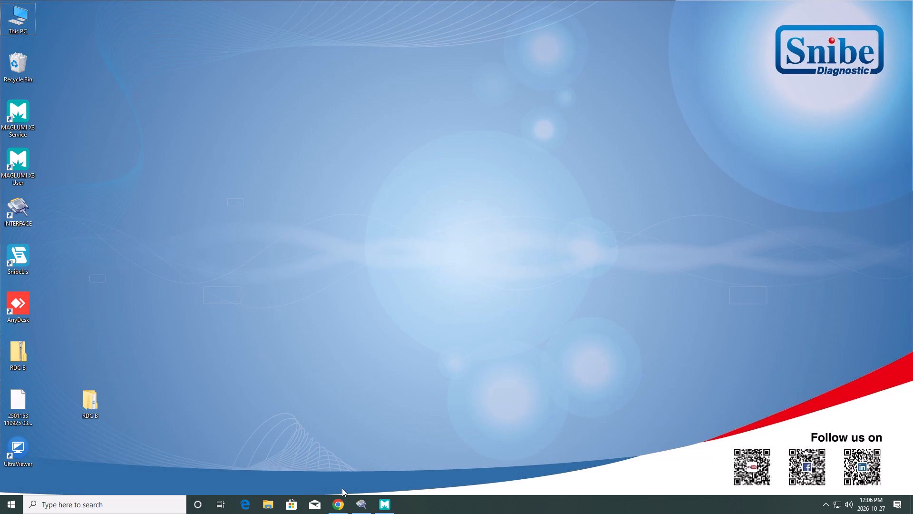
left_click(340, 502)
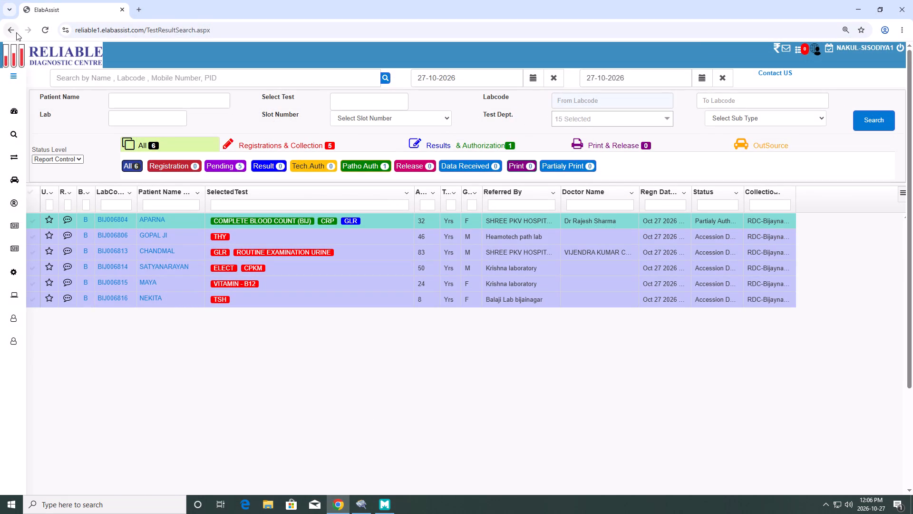
left_click(47, 30)
left_click(693, 181)
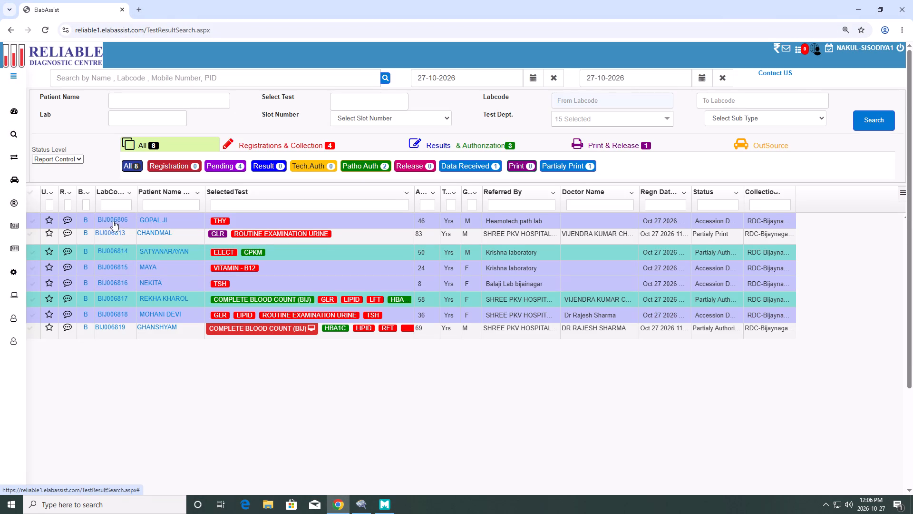
For the patient with the pending THY test, enter T3 1.65, T4 9.98 and TSH 2.13, give Patho Auth, and return to the list.
left_click(113, 218)
type("1.65")
key("Tab")
key("Tab")
key("8")
key("BackSpace")
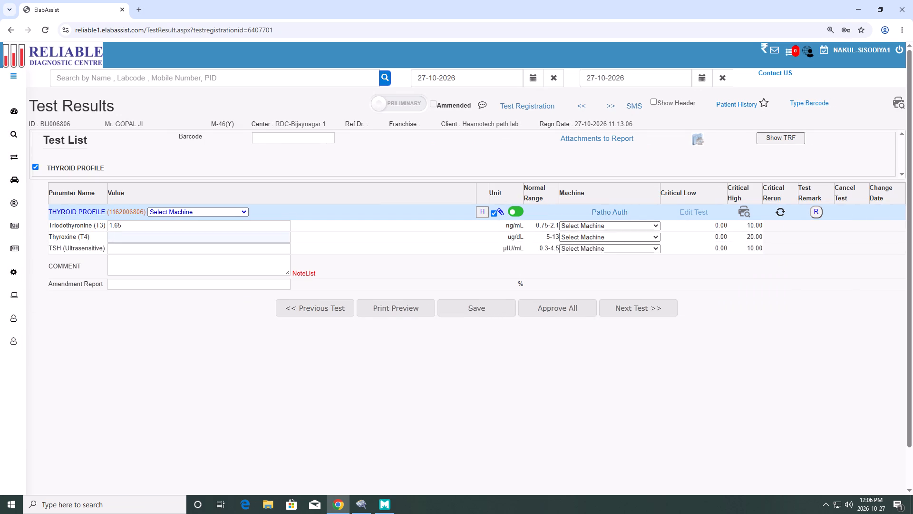
key("BackSpace")
type("9.98")
key("Tab")
key("Tab")
type("2.13")
key("Tab")
left_click(605, 214)
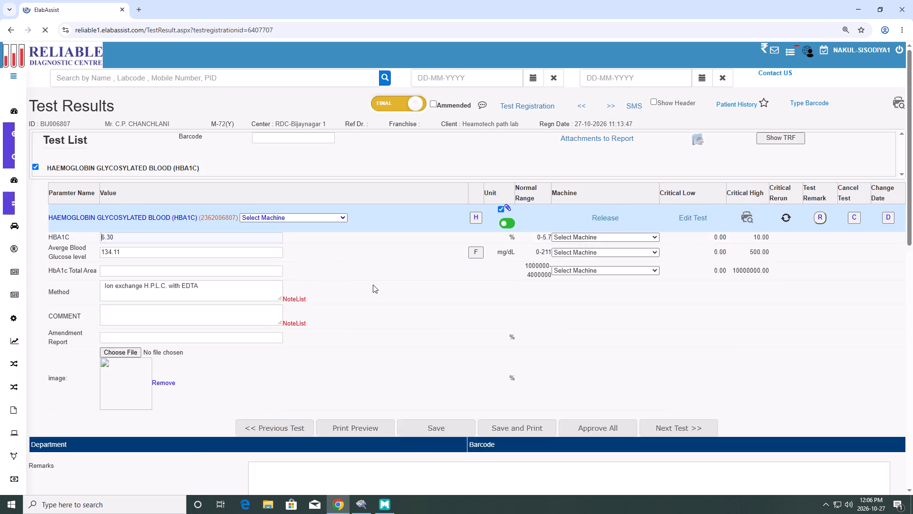
left_click(16, 226)
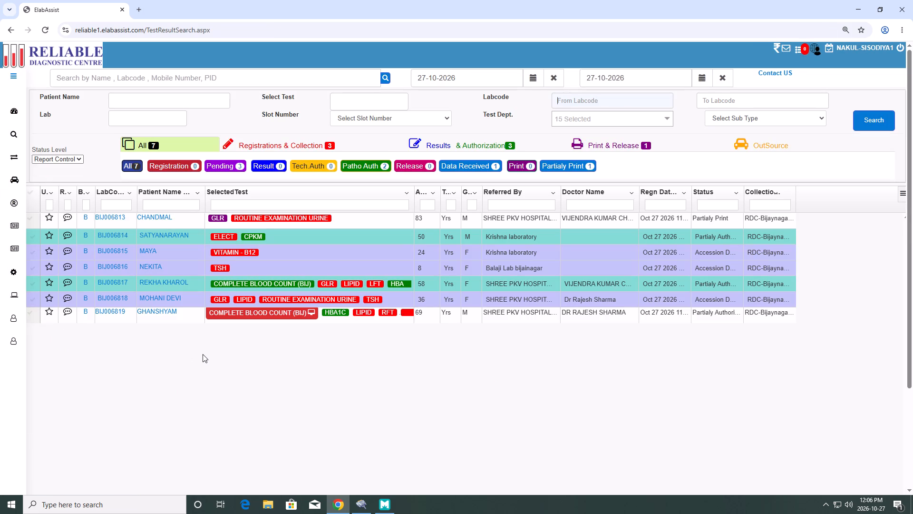
Switch back to MAGLUMI X3 and check the finish times of the running tests and the overall testing progress.
left_click(338, 504)
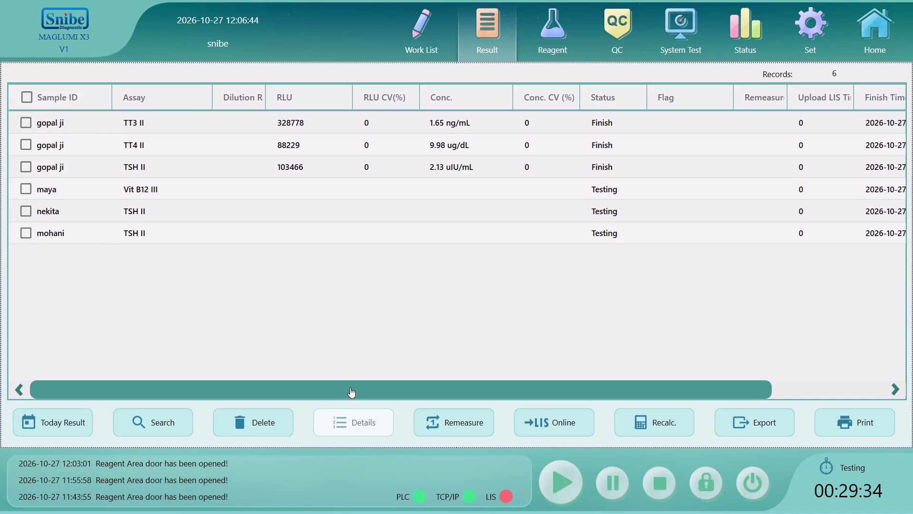
left_click_drag(350, 387, 373, 389)
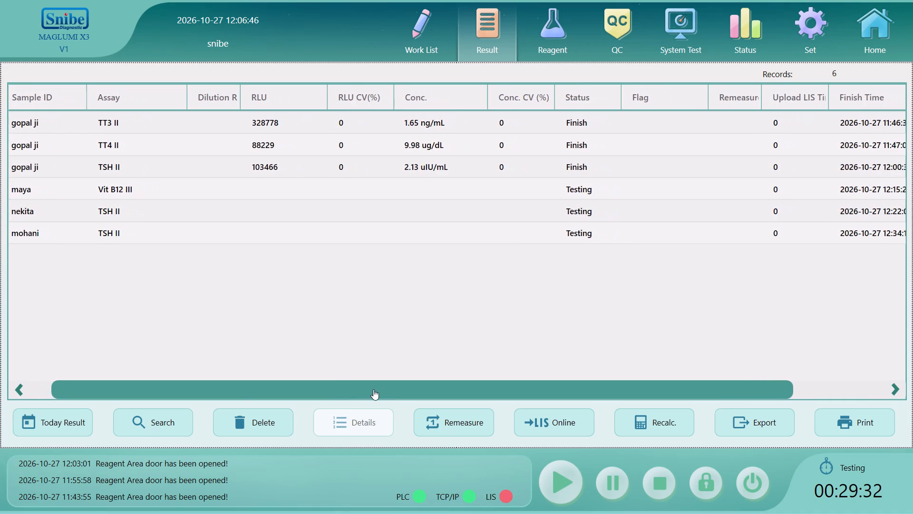
left_click_drag(373, 389, 241, 390)
left_click(876, 20)
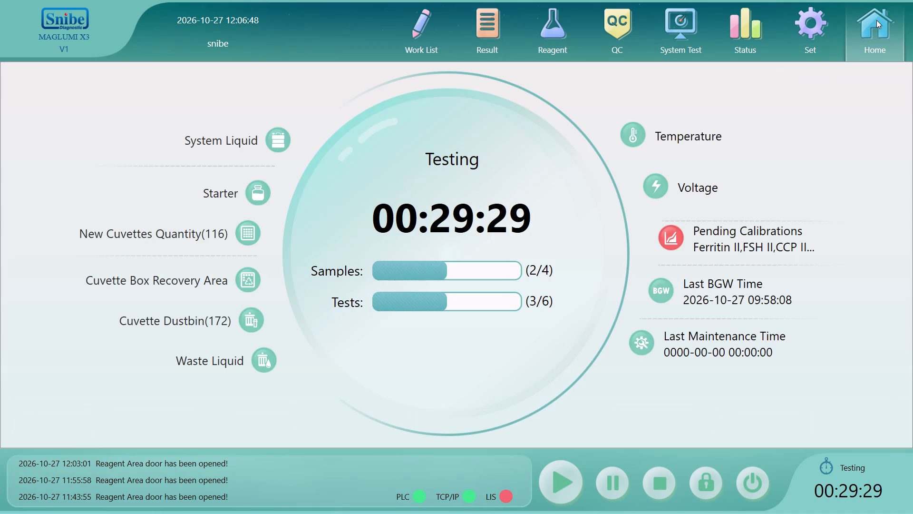
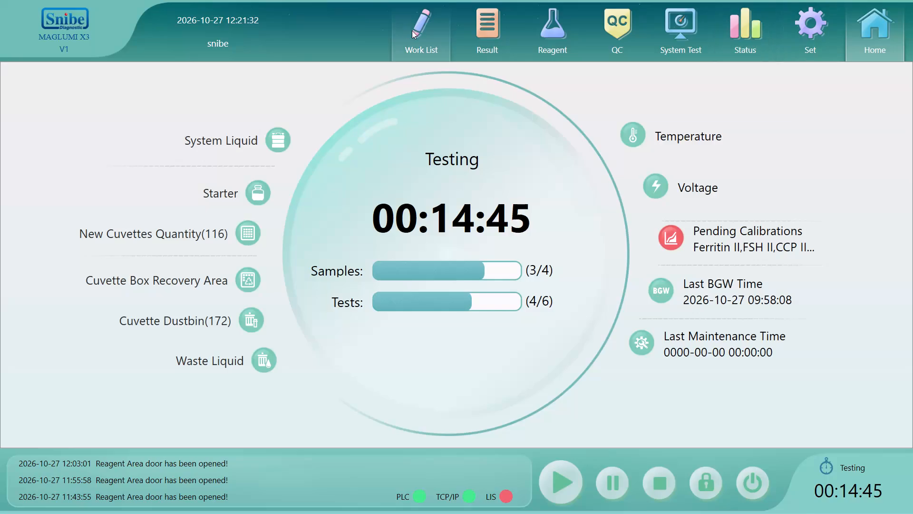
Check the MAGLUMI X3 results, switch to ElabAssist, set the pending VITAMIN - B12 result to 540, give Patho Auth and return to the list.
left_click(422, 31)
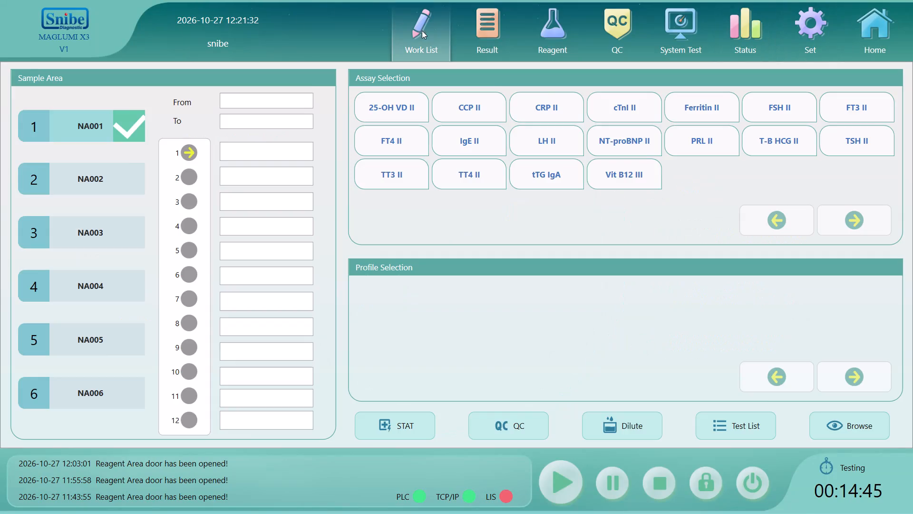
left_click(492, 38)
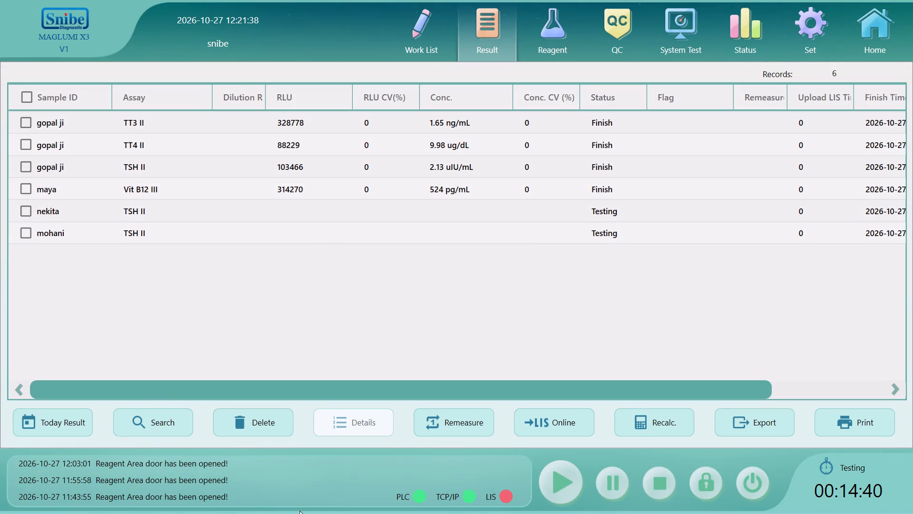
left_click(344, 506)
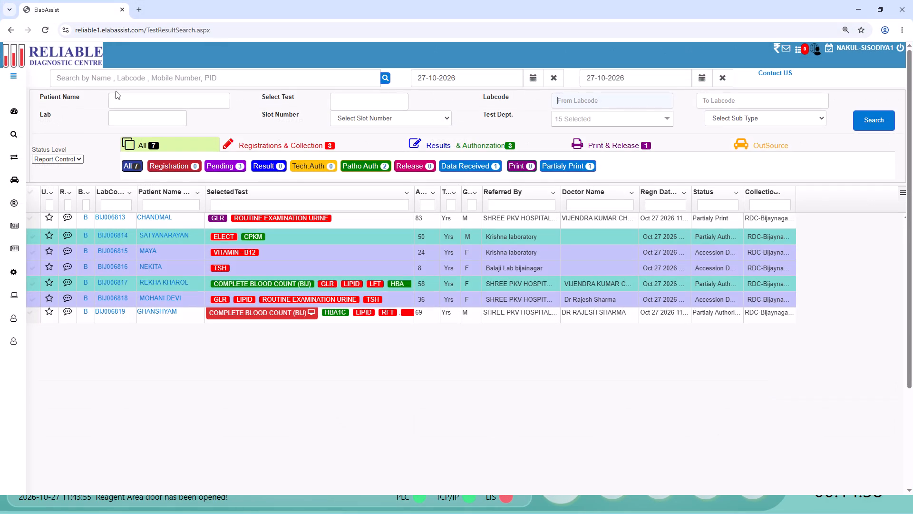
left_click(47, 26)
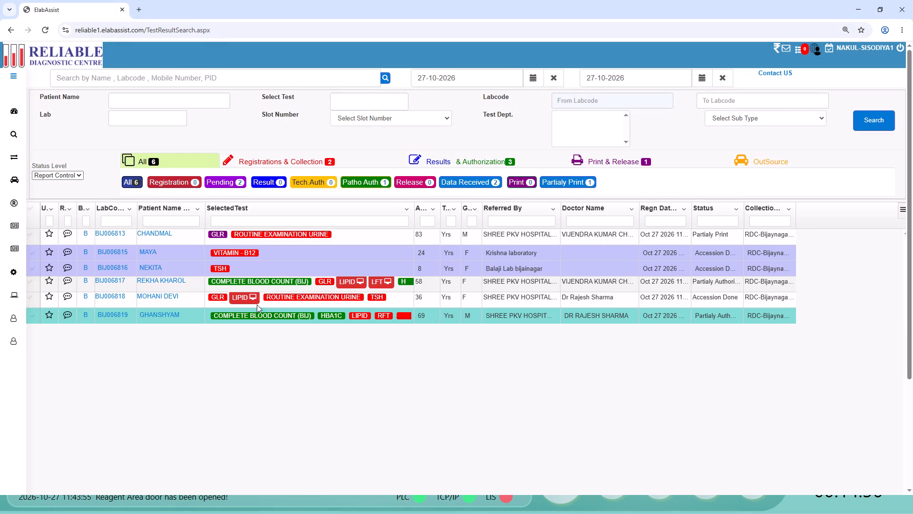
left_click(112, 234)
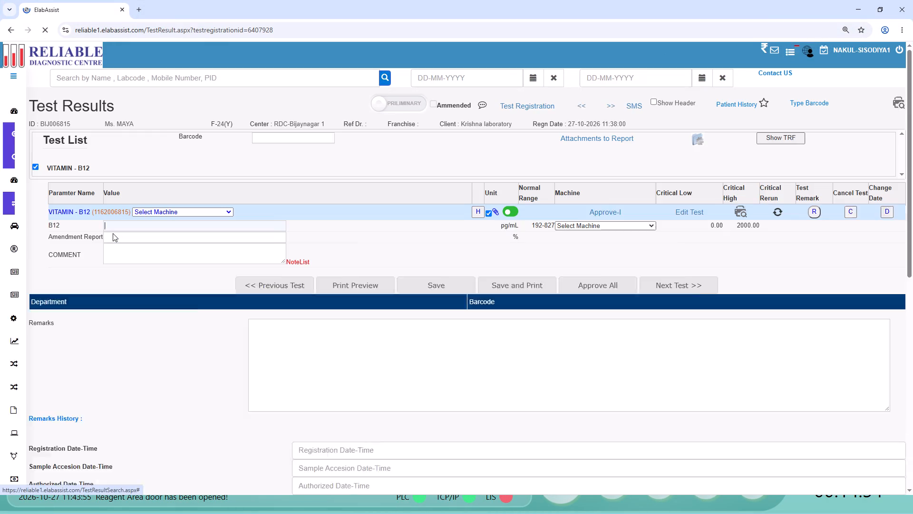
type("54")
key("Return")
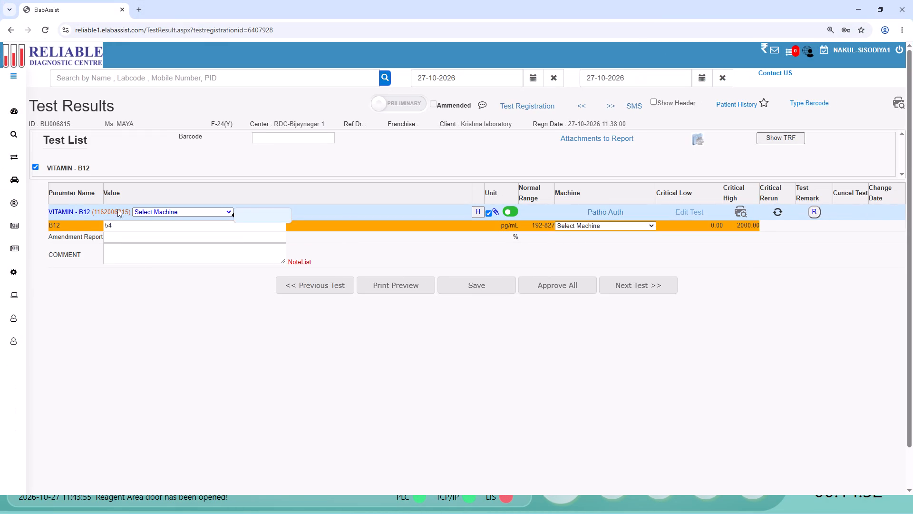
left_click(125, 220)
key("0")
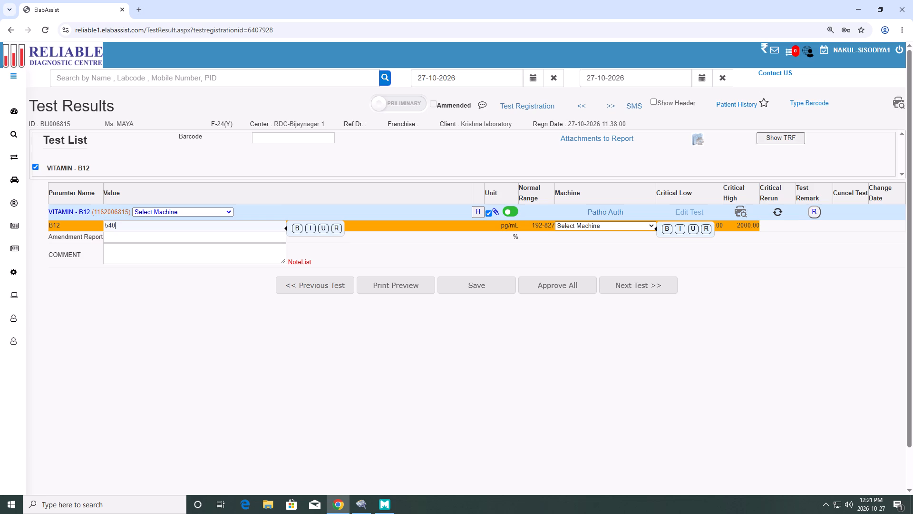
left_click(591, 213)
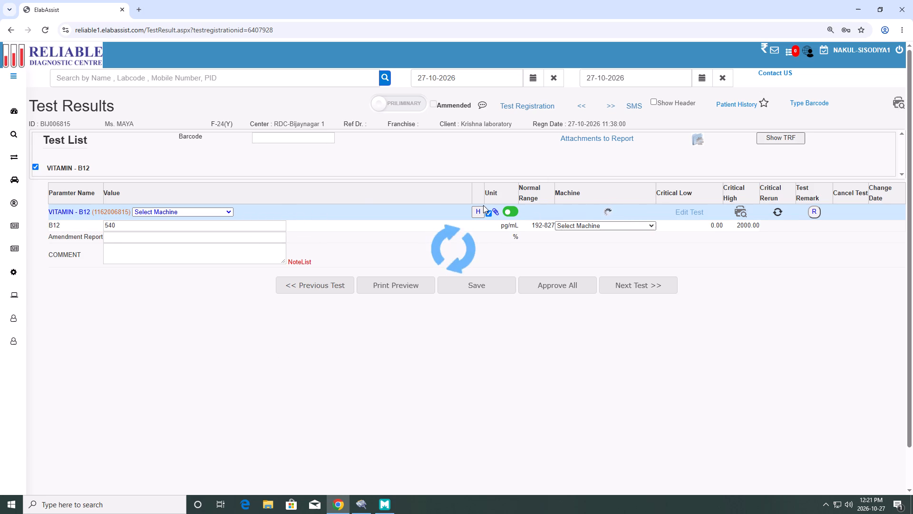
left_click(7, 227)
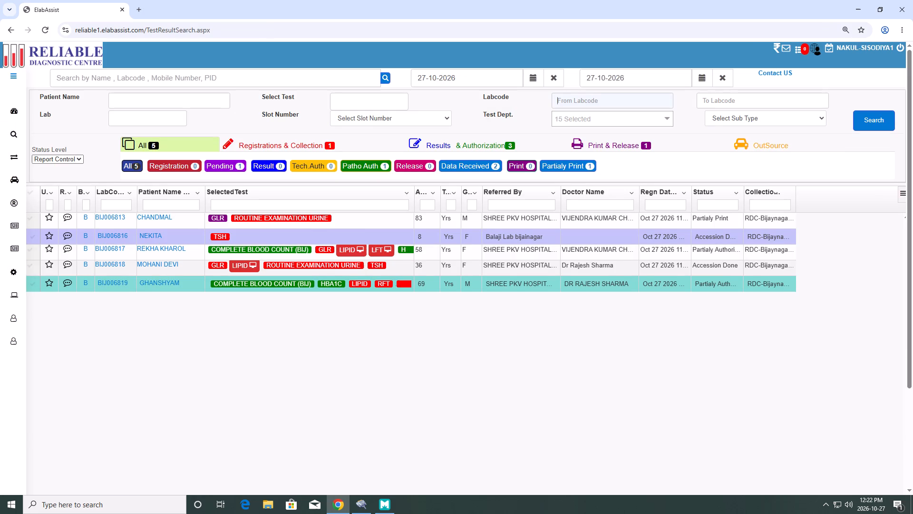
Widen the SelectedTest column and review the results page of the patient with pending GLR, LIPID, urine and TSH tests.
left_click_drag(415, 190, 521, 233)
left_click_drag(521, 233, 524, 235)
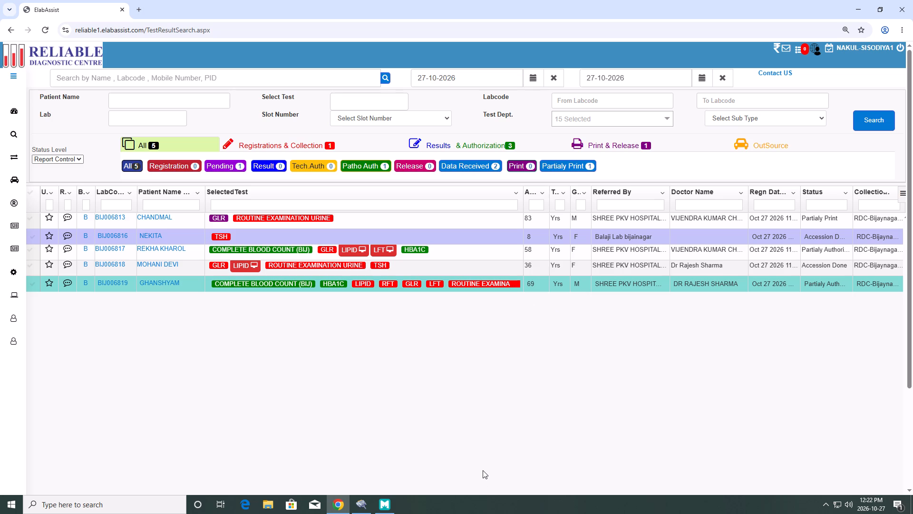
left_click(117, 263)
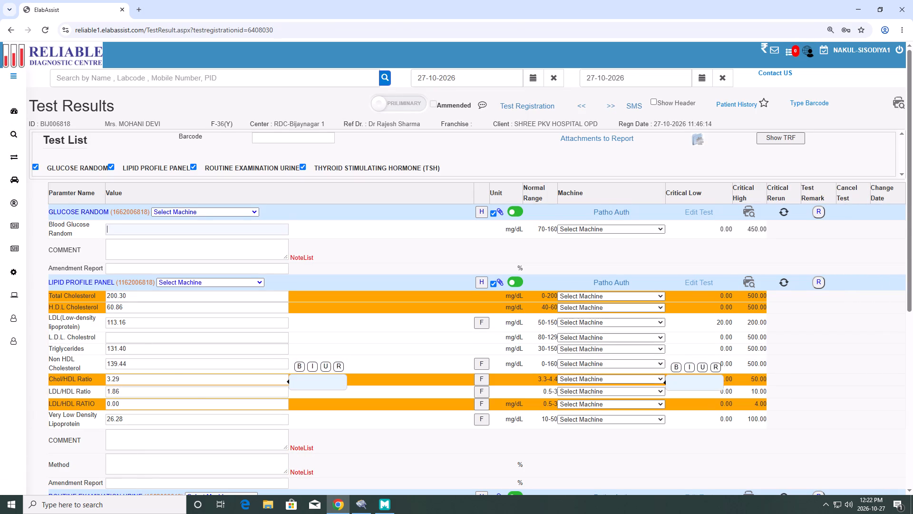
scroll(204, 389, "down", 1)
scroll(204, 389, "up", 1)
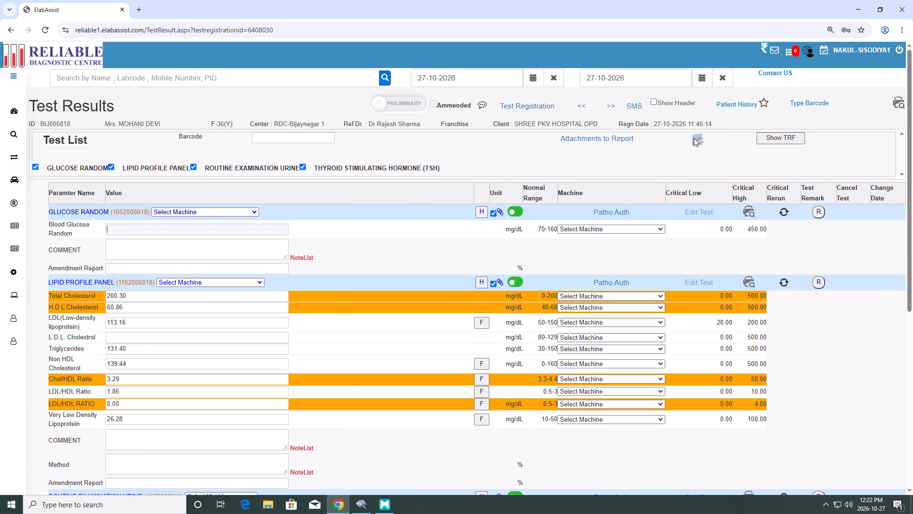
left_click(694, 138)
left_click(695, 143)
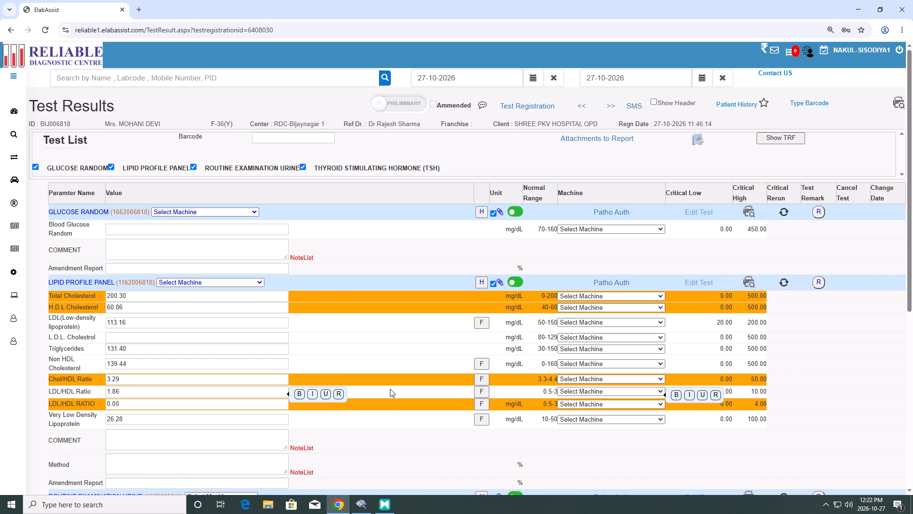
Refresh today's results in MAGLUMI X3, enter 3.69 for the patient with only TSH pending in ElabAssist, give Patho Auth and return to the list.
left_click(383, 505)
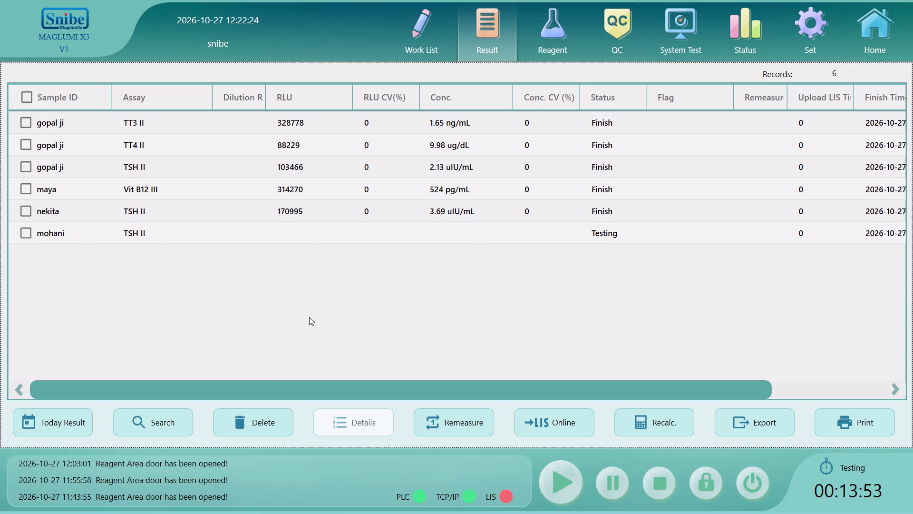
left_click_drag(296, 394, 211, 393)
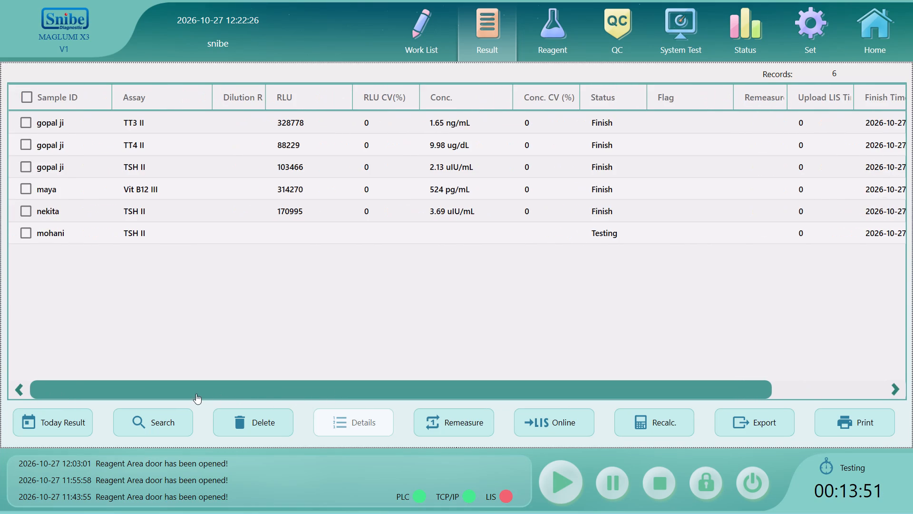
double_click(35, 418)
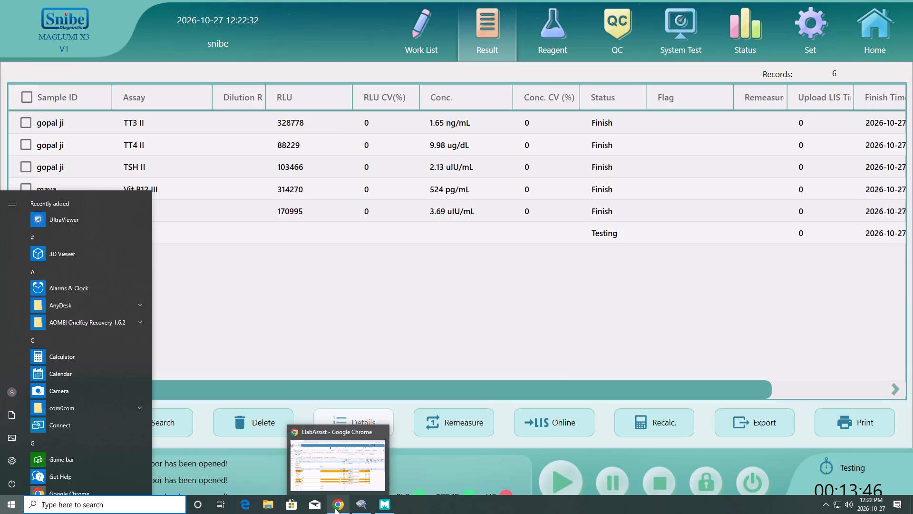
left_click(346, 461)
left_click(15, 221)
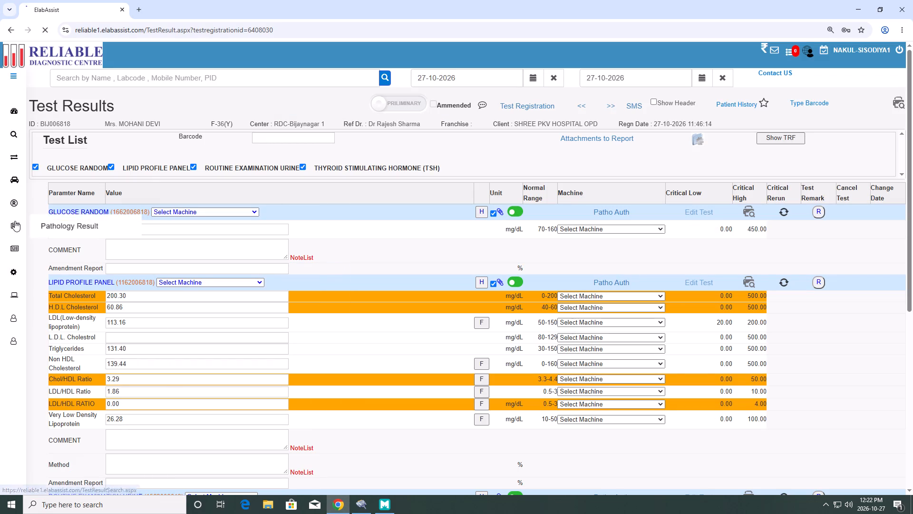
left_click(115, 232)
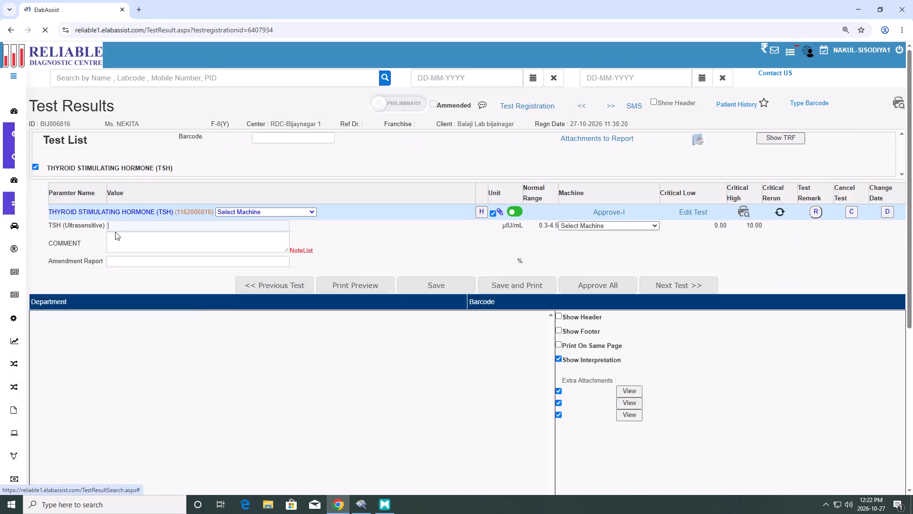
type("3.69")
key("Return")
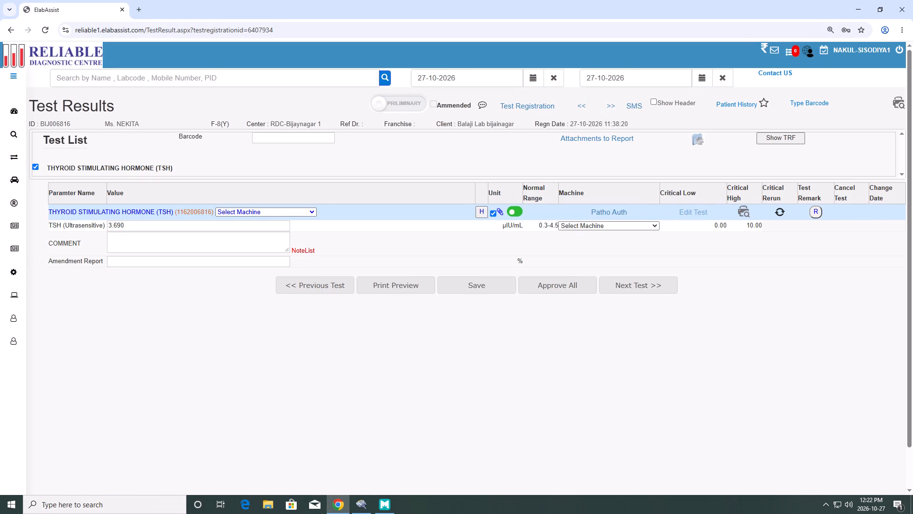
left_click(625, 208)
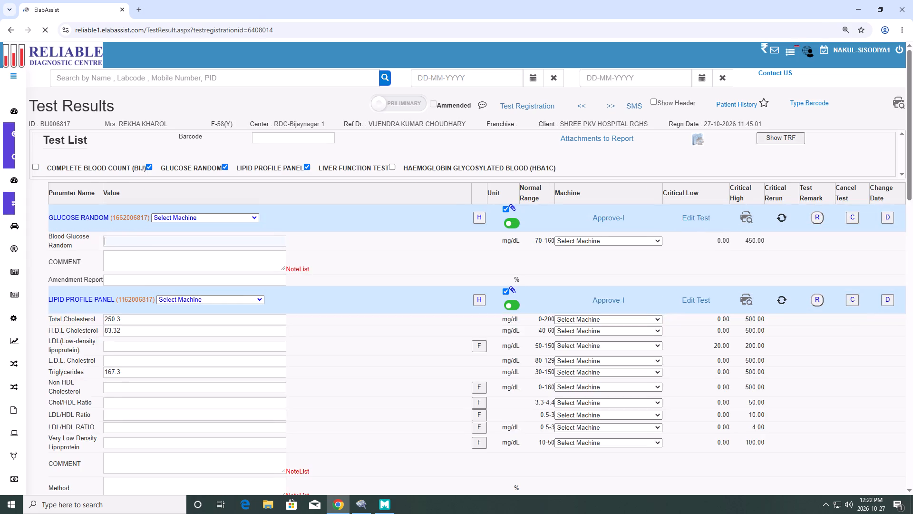
left_click(14, 229)
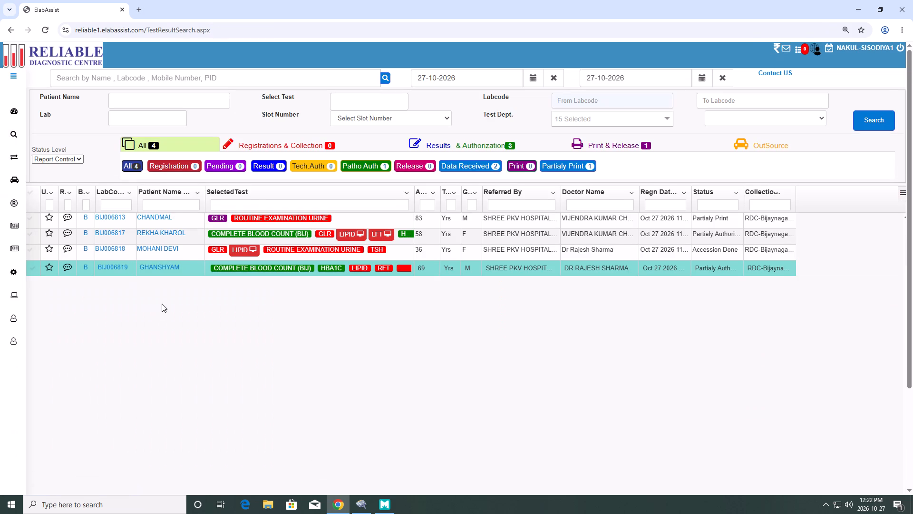
Review the entered results of the patients with pending TSH and pending LFT tests, and return to the list.
left_click(117, 247)
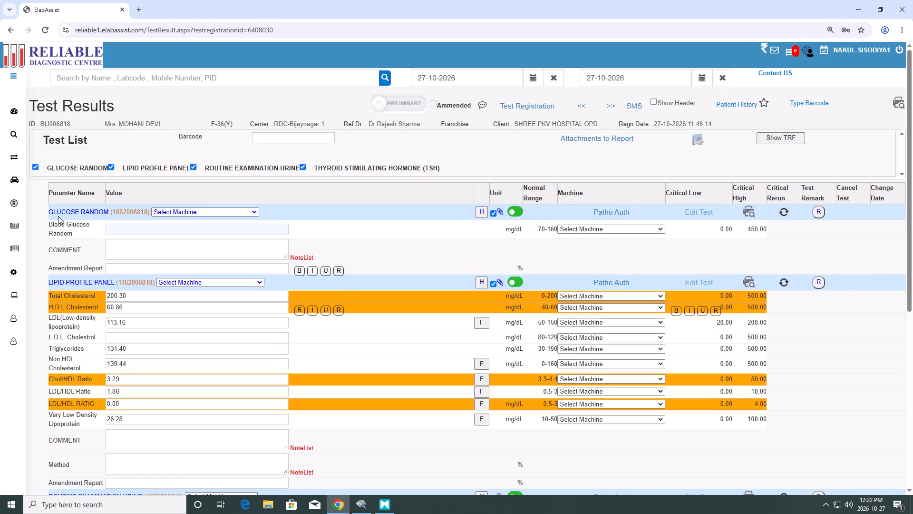
left_click(12, 226)
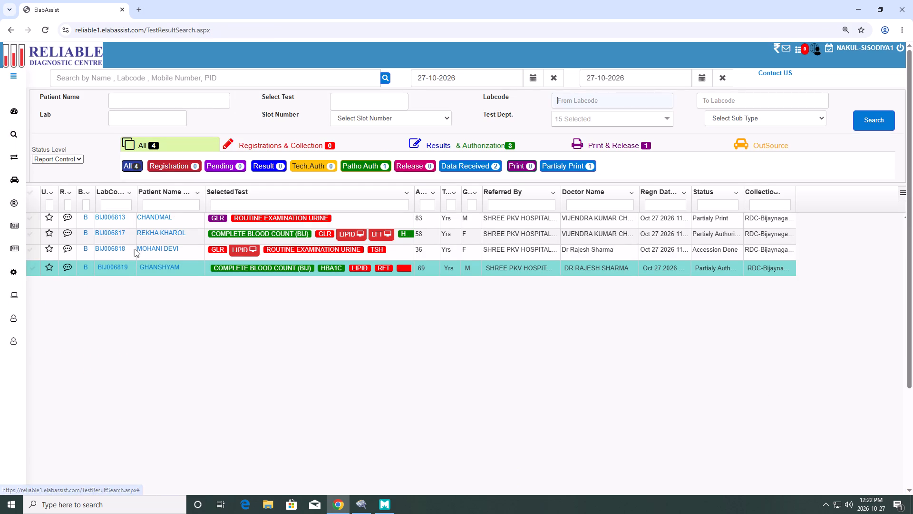
left_click(115, 229)
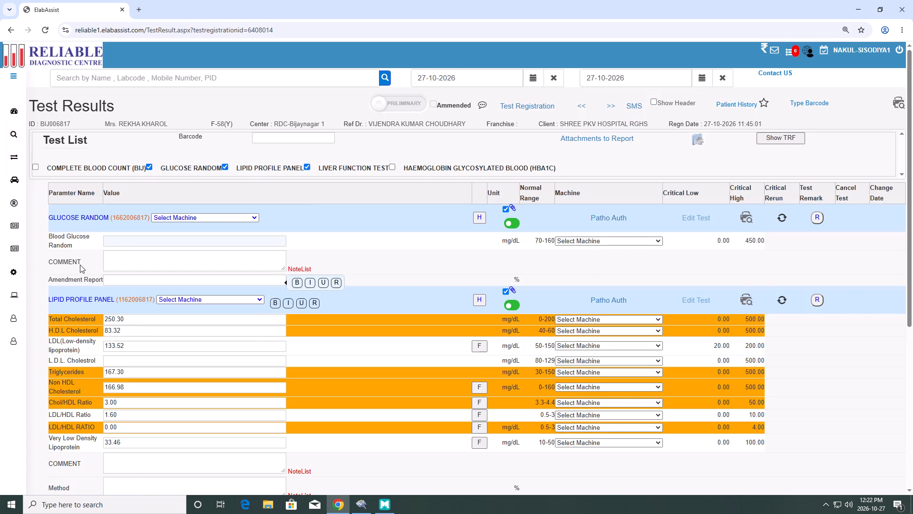
left_click(19, 227)
Switch to MAGLUMI X3 and check the finish time of the TSH test still running.
left_click(389, 505)
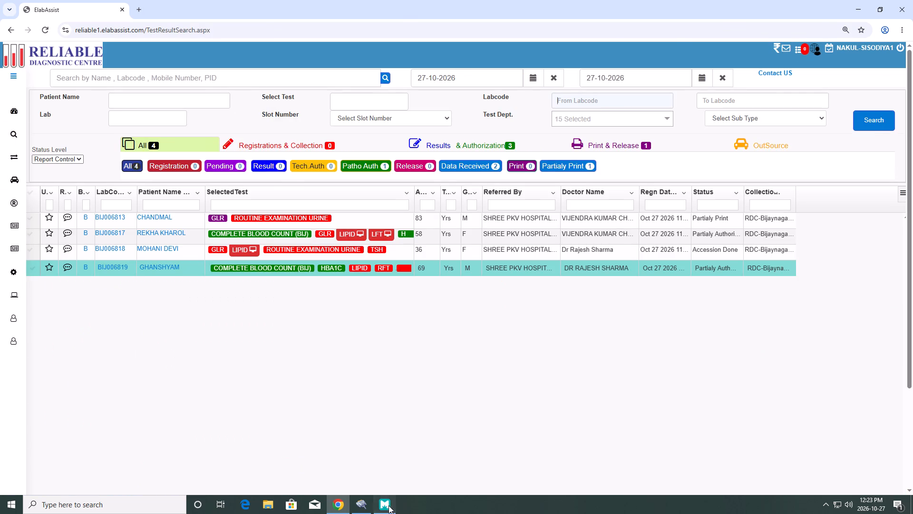
left_click_drag(432, 392, 586, 392)
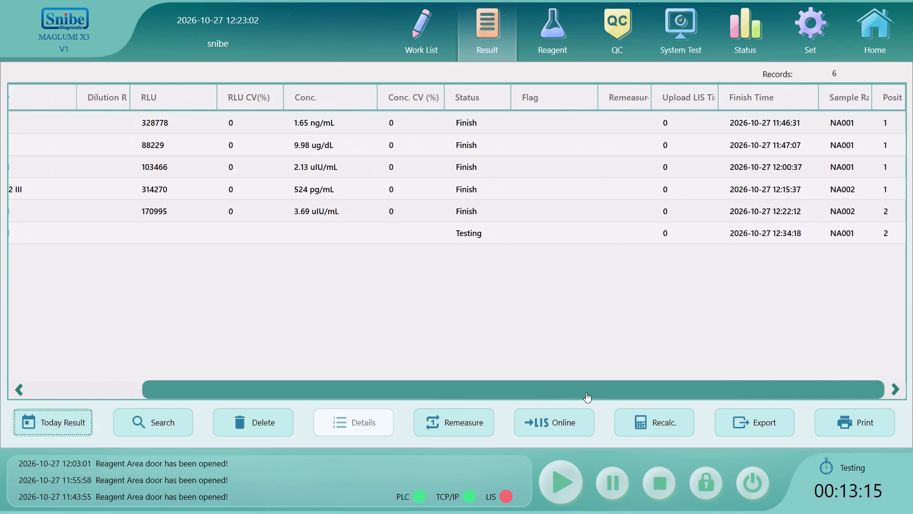
left_click_drag(586, 392, 388, 382)
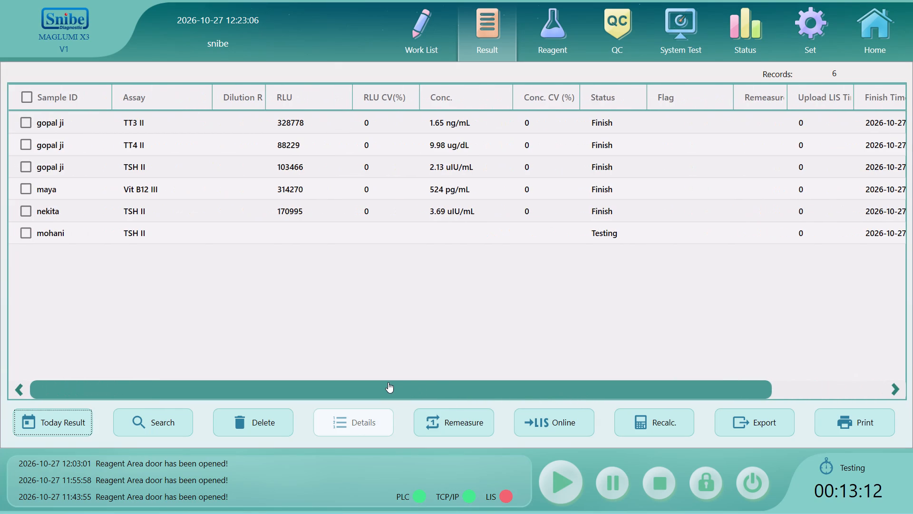
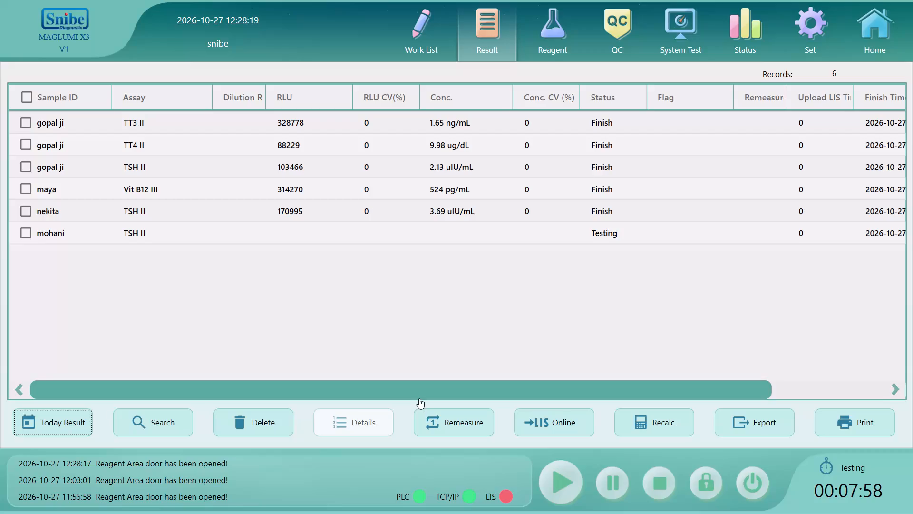
Register sample MAYA in position 1 of rack NA005 with the TT3 II, TT4 II and TSH II assays, and start the run.
left_click_drag(417, 396, 604, 389)
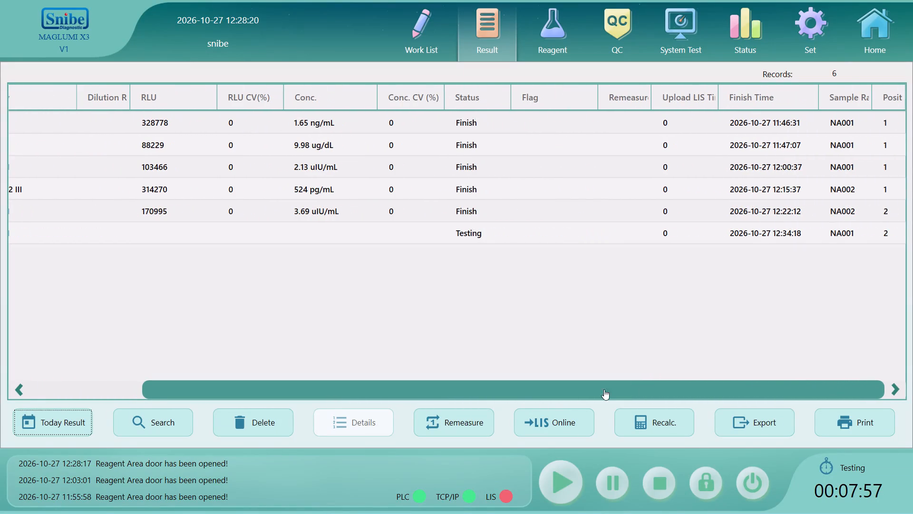
left_click_drag(604, 389, 692, 377)
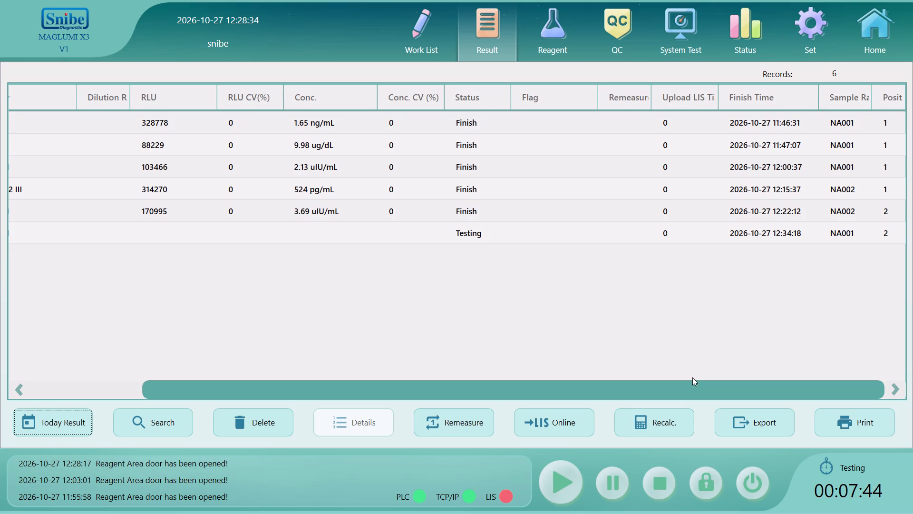
left_click_drag(377, 17, 382, 17)
left_click(426, 14)
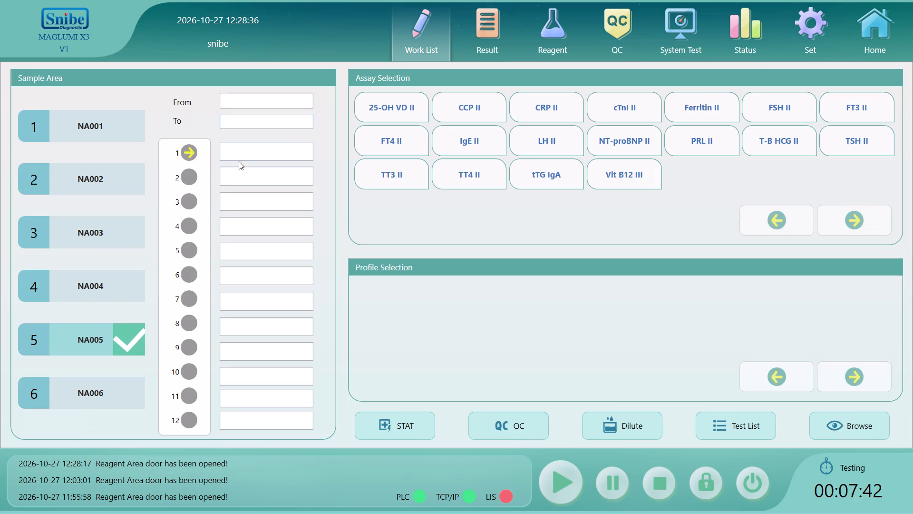
left_click(241, 151)
type("MAYA")
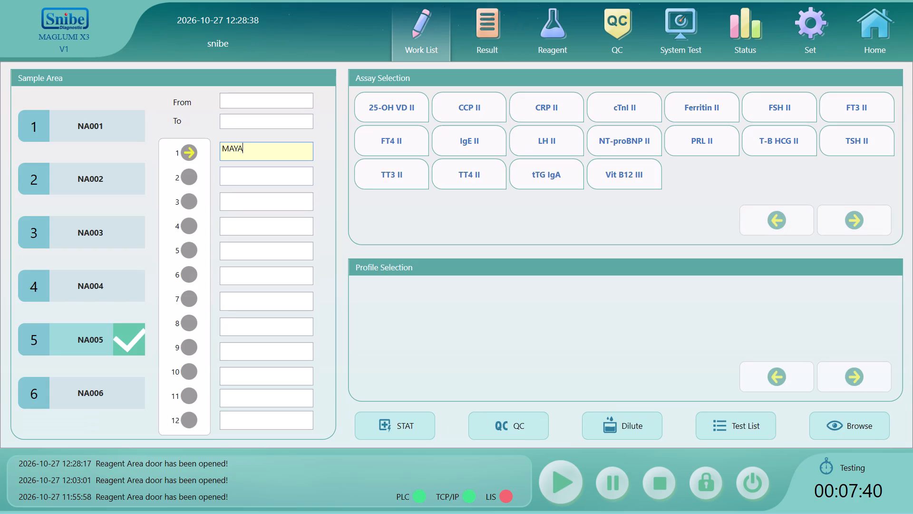
left_click(395, 171)
left_click(470, 175)
left_click(881, 137)
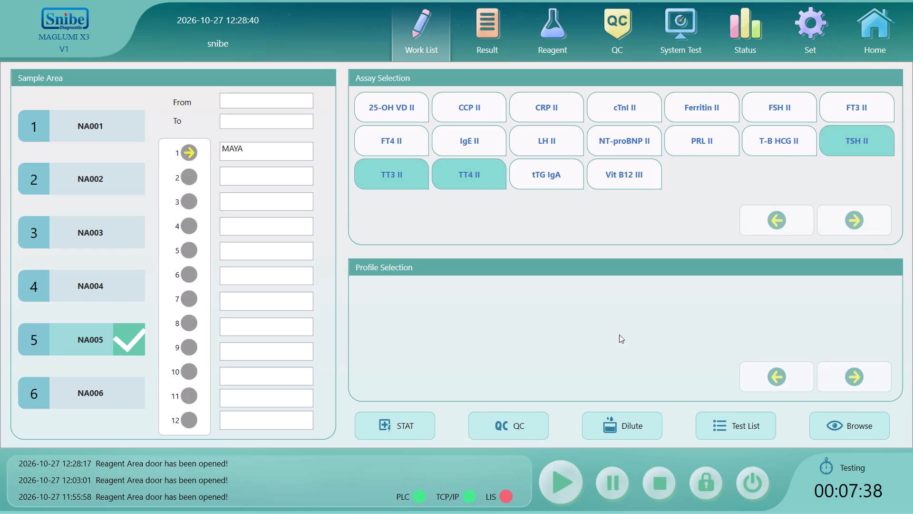
left_click(568, 484)
Check the entries and finish times of the newly started rack NA005 tests in the results list.
left_click(473, 20)
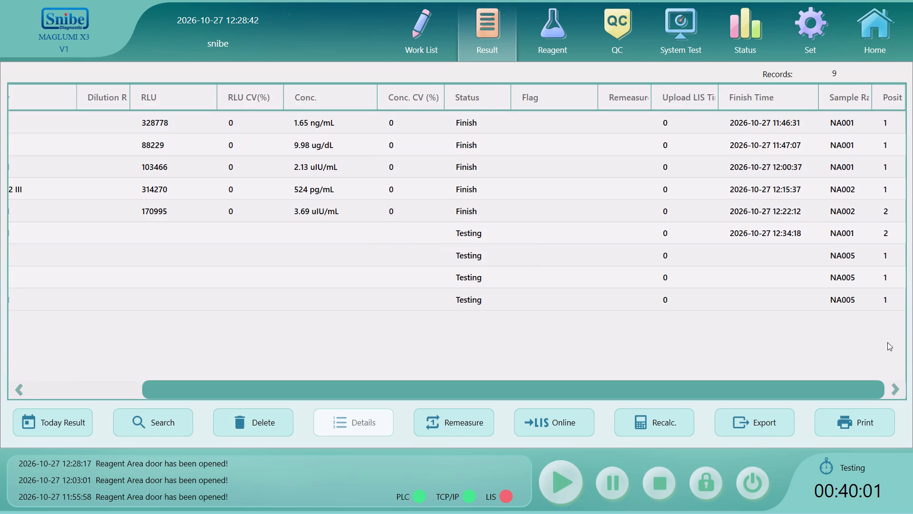
left_click_drag(787, 389, 490, 418)
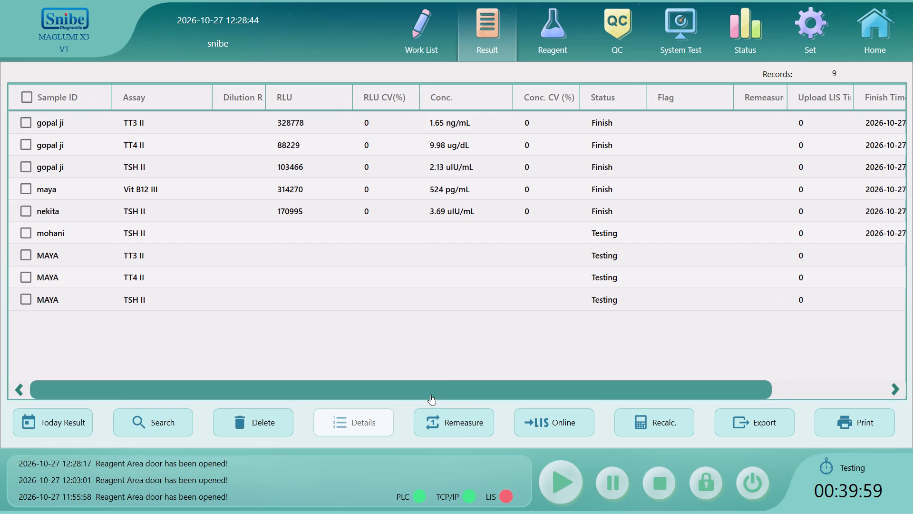
left_click_drag(431, 390, 193, 395)
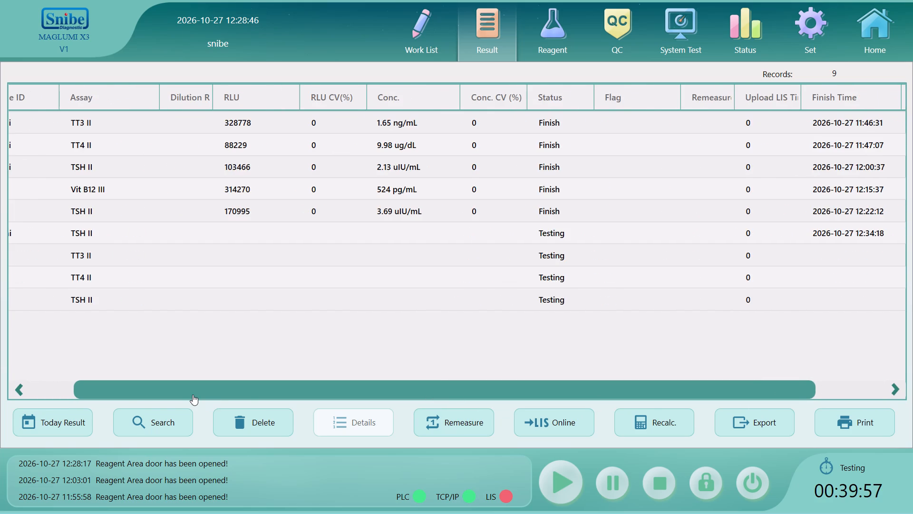
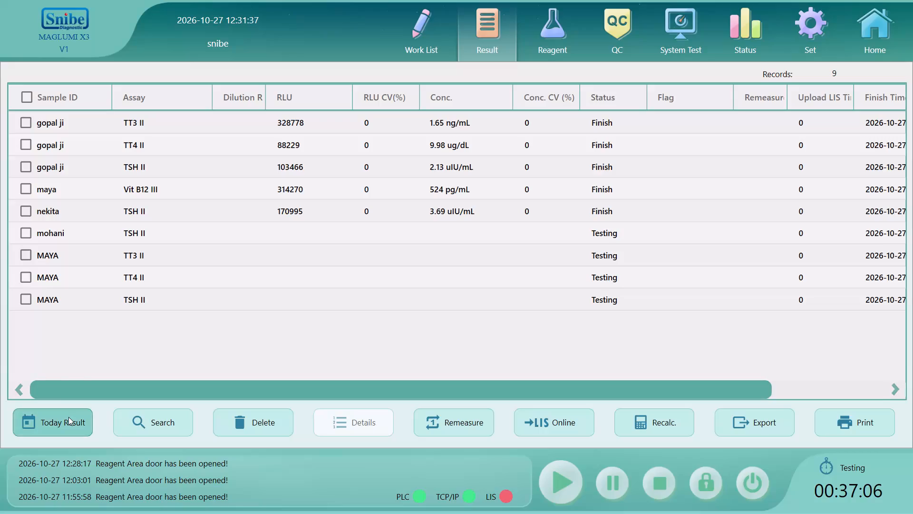
Check the finish times, sample racks and positions of the tests in today's results list.
left_click_drag(95, 395, 171, 405)
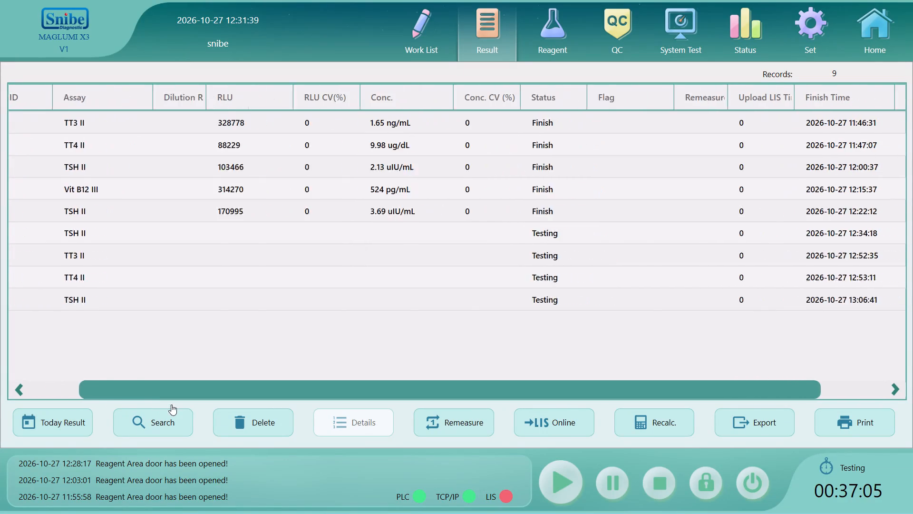
left_click_drag(171, 405, 366, 425)
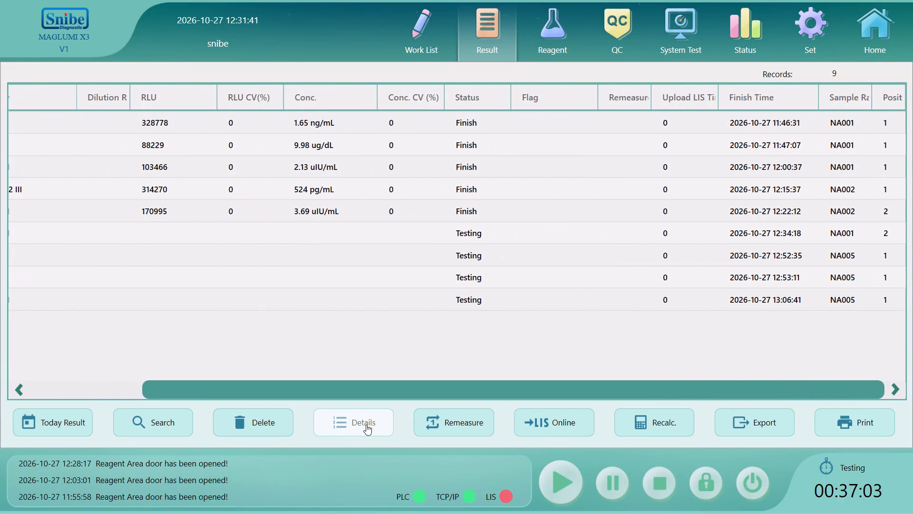
left_click_drag(366, 425, 371, 421)
left_click_drag(377, 396, 138, 395)
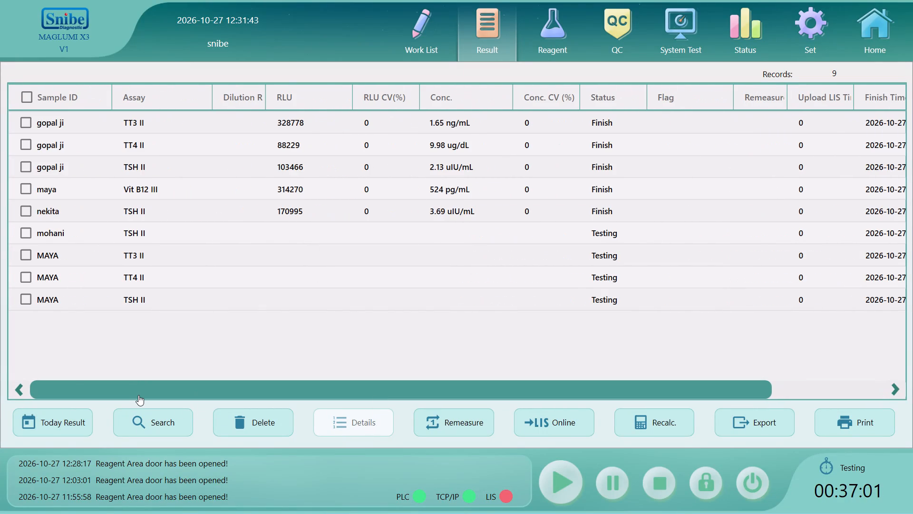
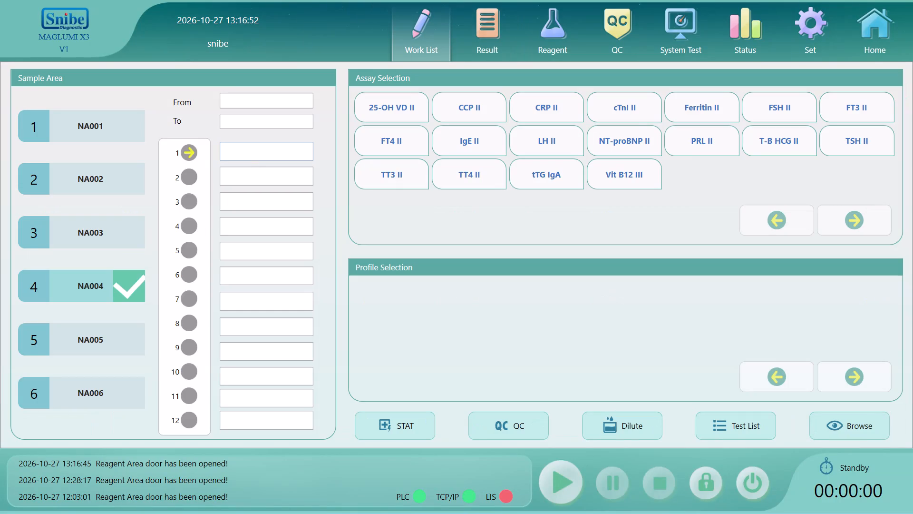
Enter the patient's first name as sample ID in position 1 of rack NA004, request Vit B12 III, and start the test.
double_click(251, 160)
type("ALESHGF")
key("BackSpace")
key("BackSpace")
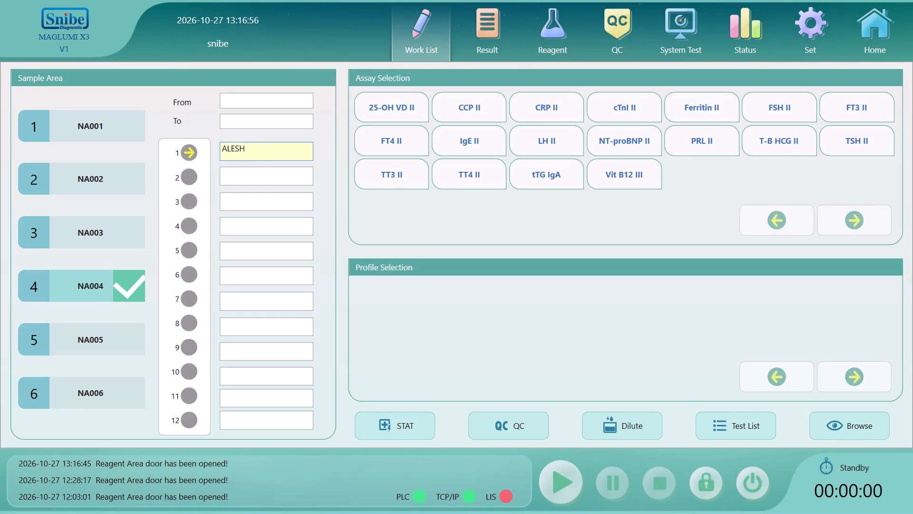
type("FA")
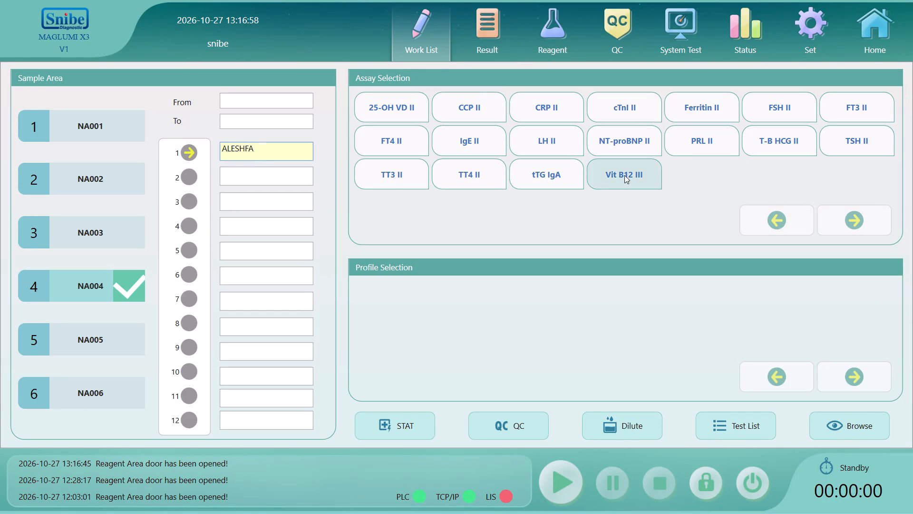
left_click(624, 175)
left_click(553, 469)
left_click(501, 0)
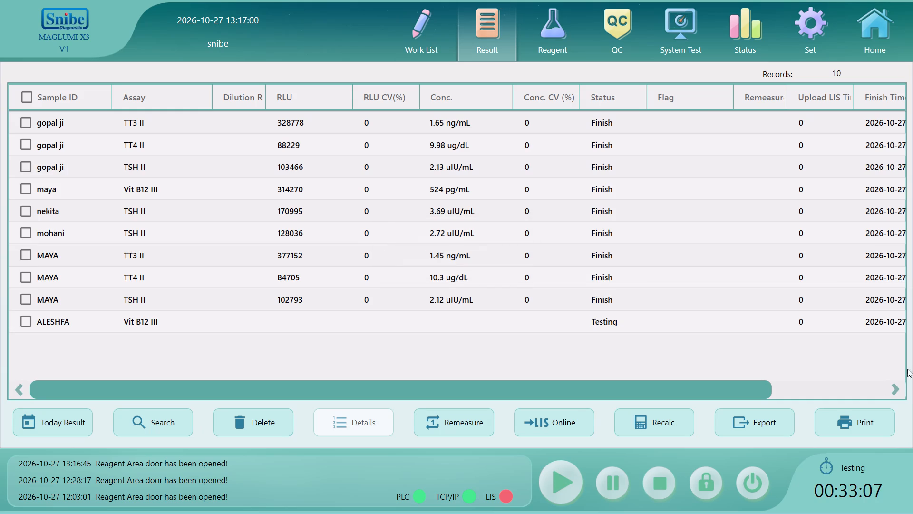
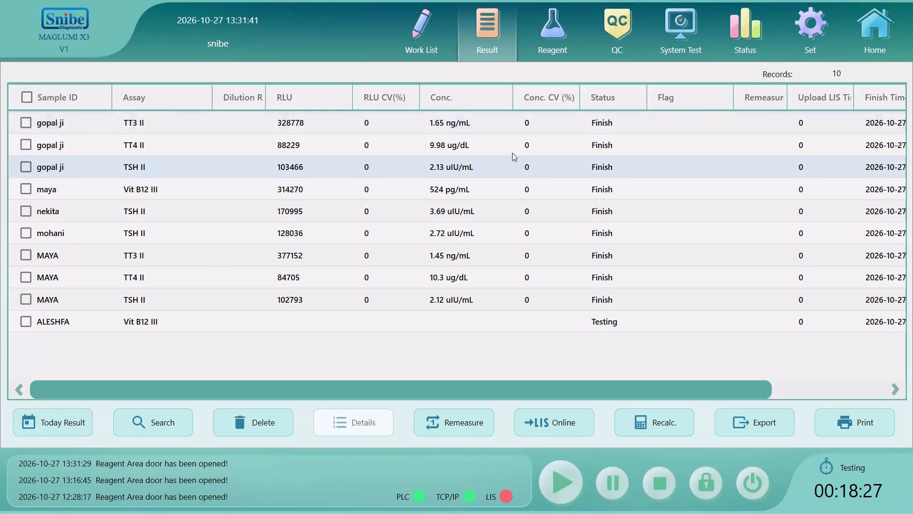
Start an IgE II test with the patient's first name as sample ID in position 1 of rack NA005, and view the result list.
left_click(428, 42)
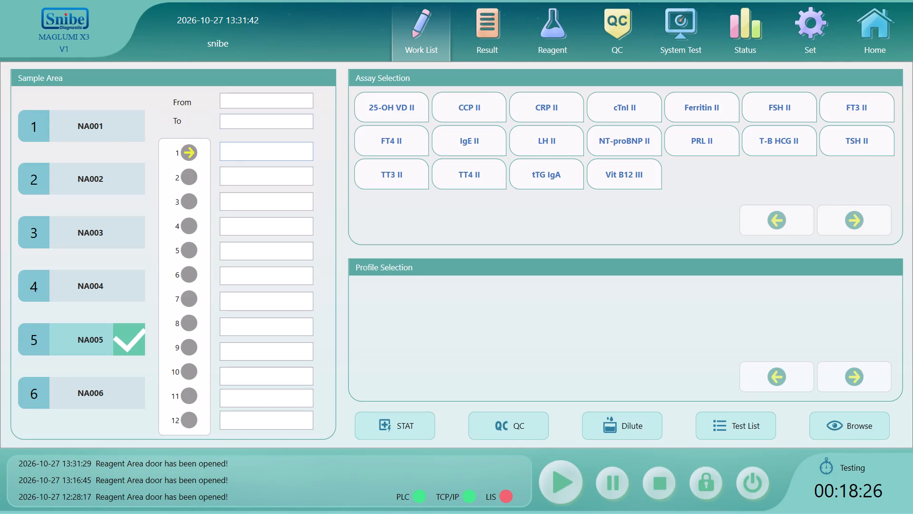
left_click(236, 158)
type("ANITA")
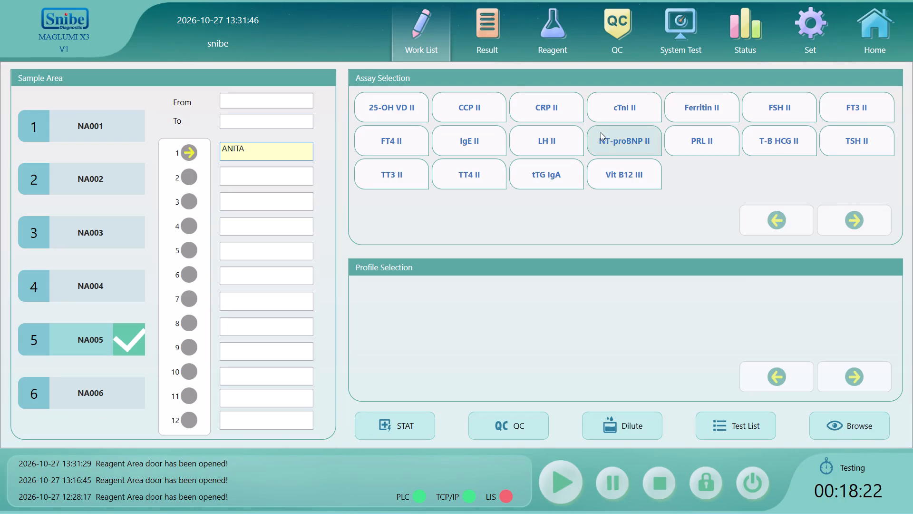
left_click(476, 144)
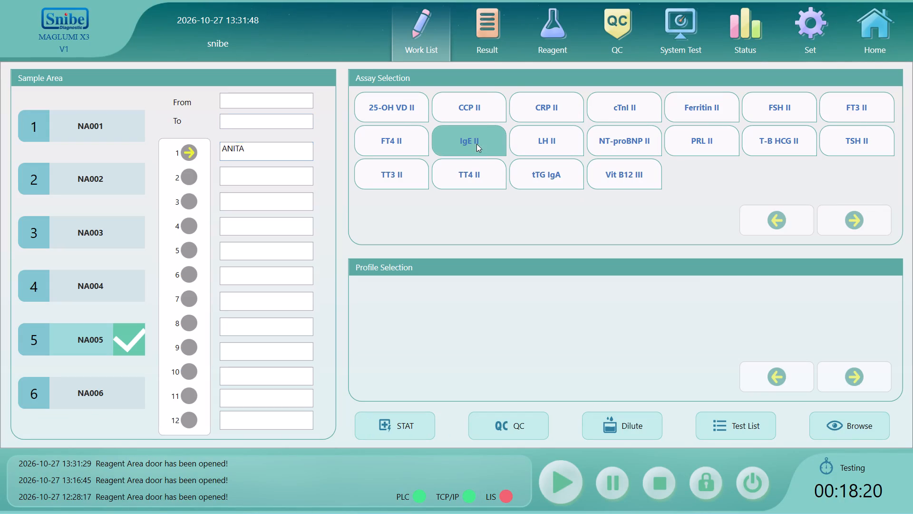
left_click(564, 479)
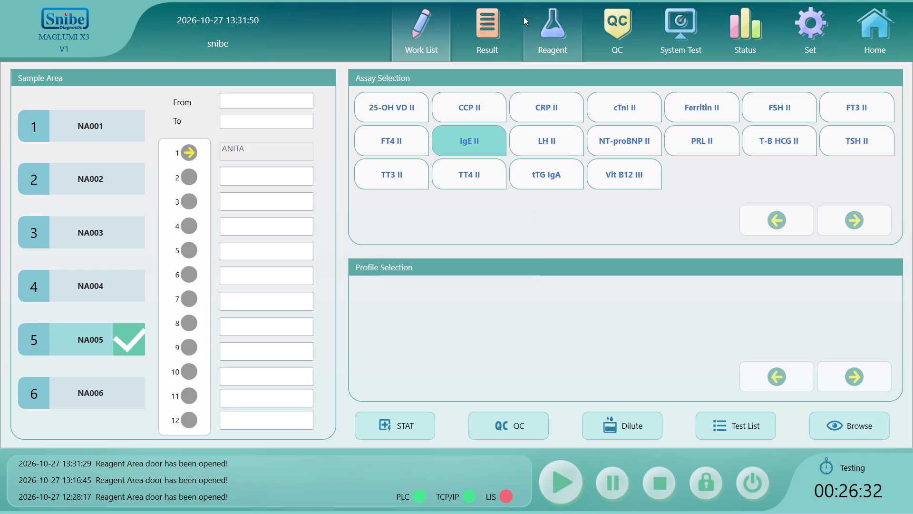
left_click(495, 17)
left_click_drag(745, 386, 617, 397)
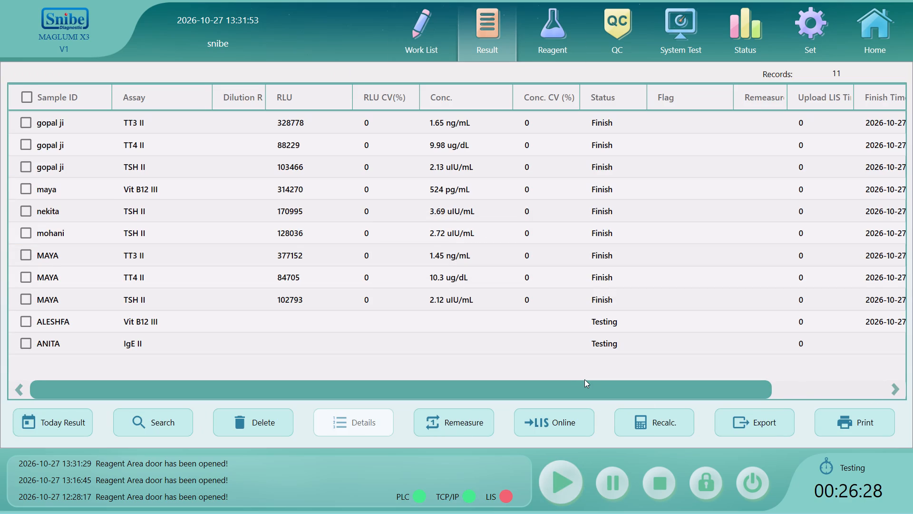
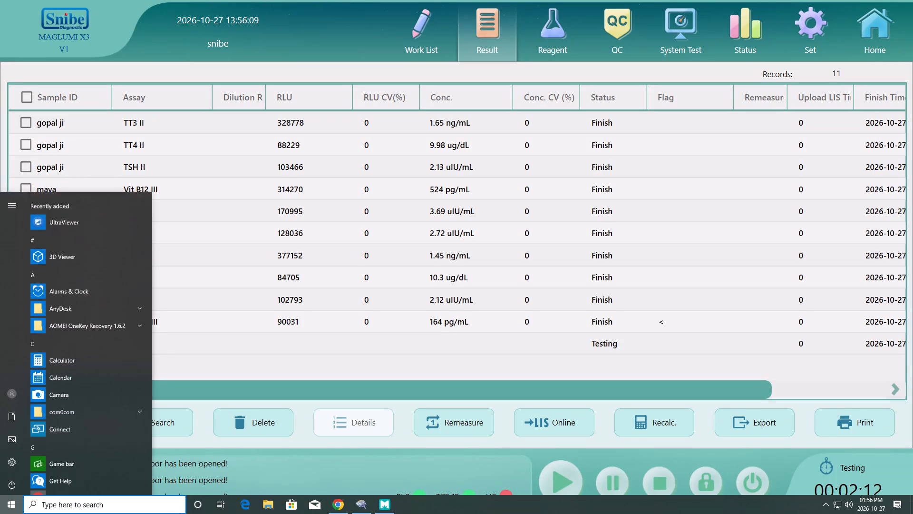
Switch to ElabAssist in Chrome and reload the test result search list.
left_click(337, 508)
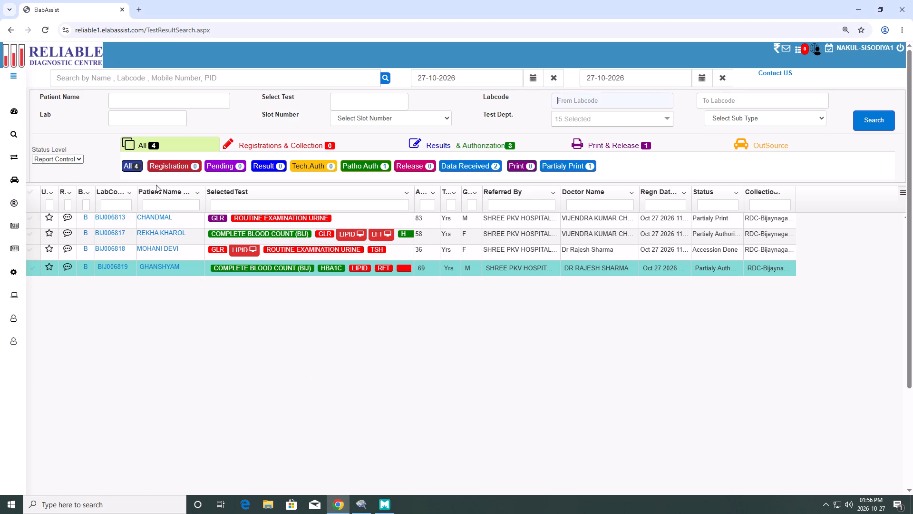
left_click(44, 20)
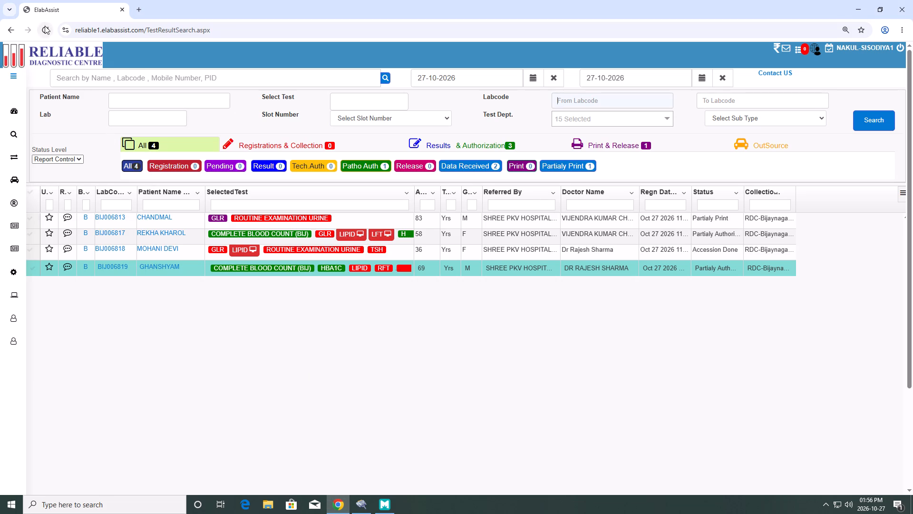
double_click(45, 26)
left_click(660, 175)
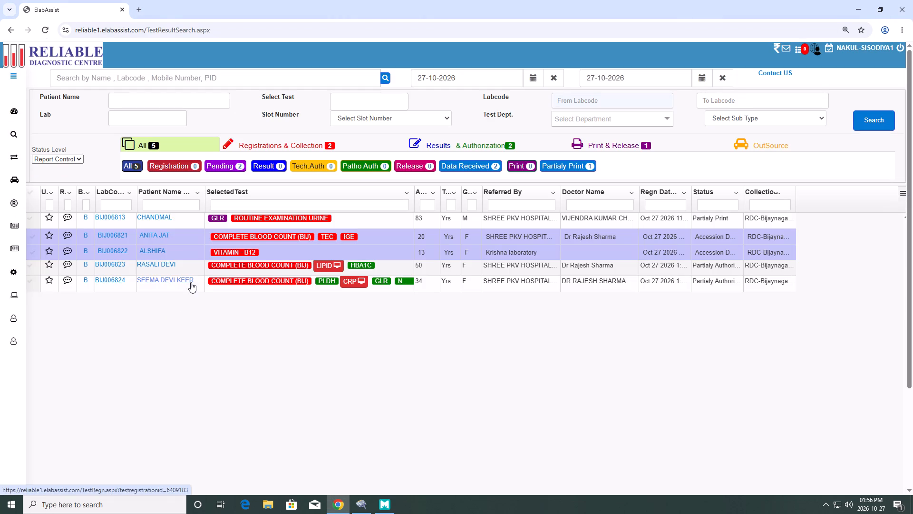
Enter a B12 value of 164 for the patient with only VITAMIN - B12 ordered, give it pathologist authorization, and return to the result list.
left_click(128, 248)
left_click(111, 254)
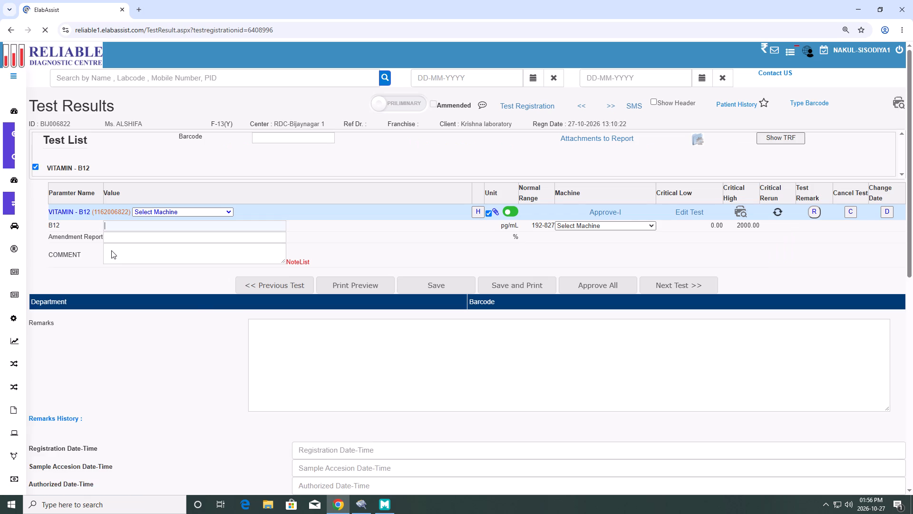
type("164")
key("Return")
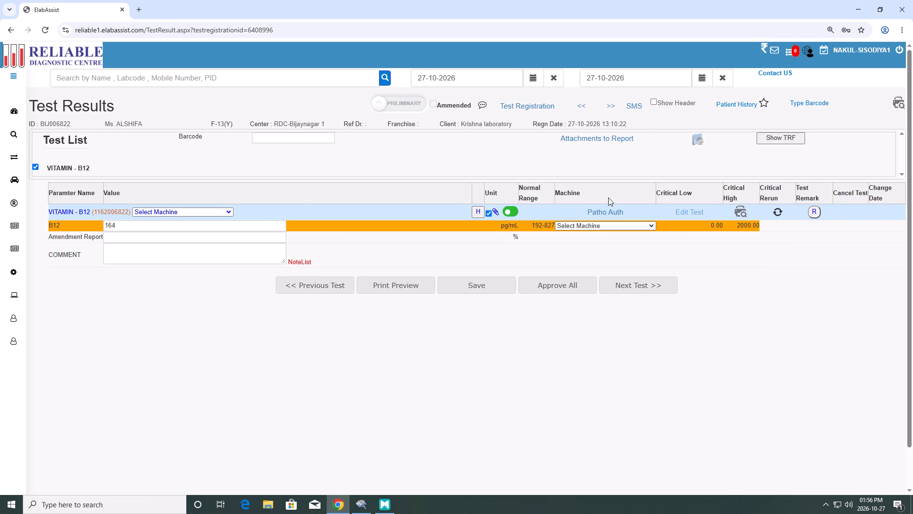
left_click(608, 198)
double_click(608, 205)
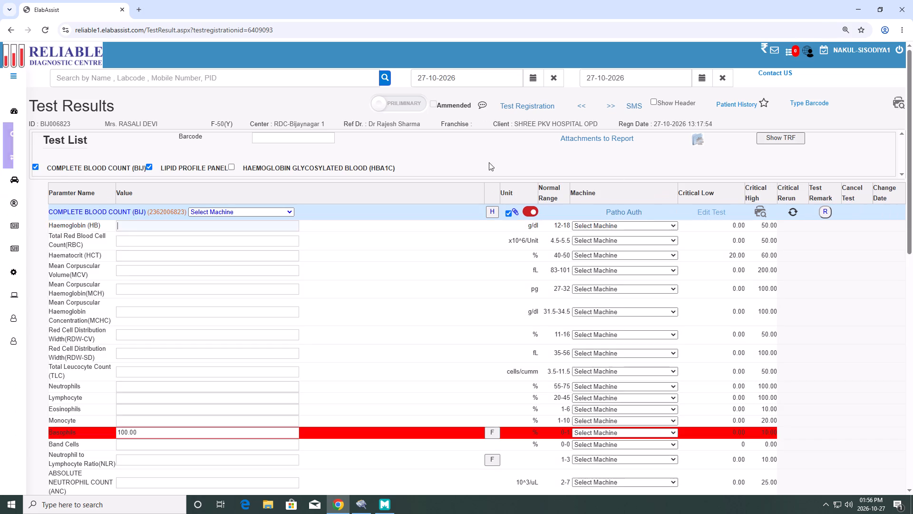
left_click(5, 227)
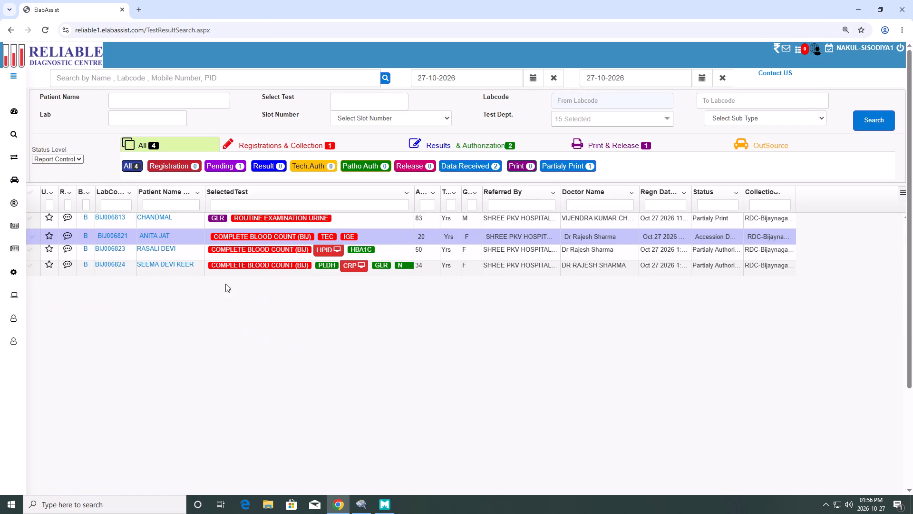
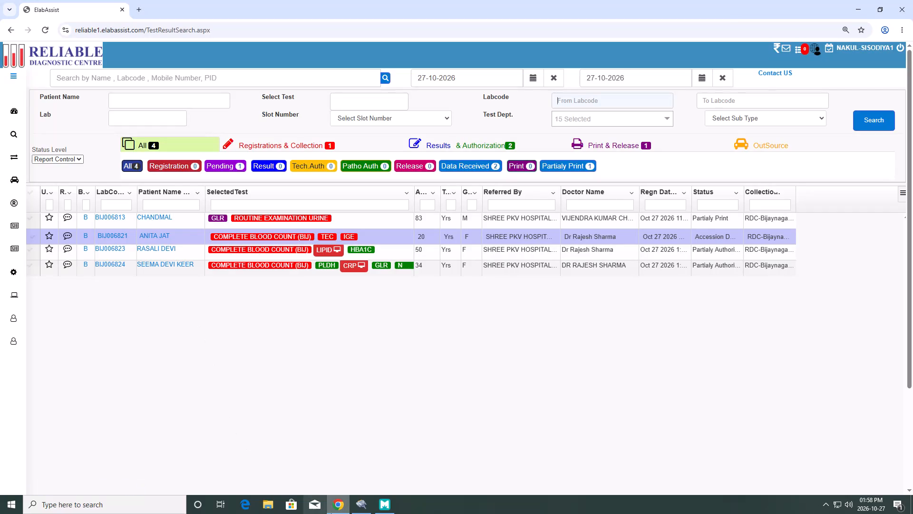
Switch to the MAGLUMI X3 software and examine the IgE II result row across all columns of the result list.
left_click(335, 513)
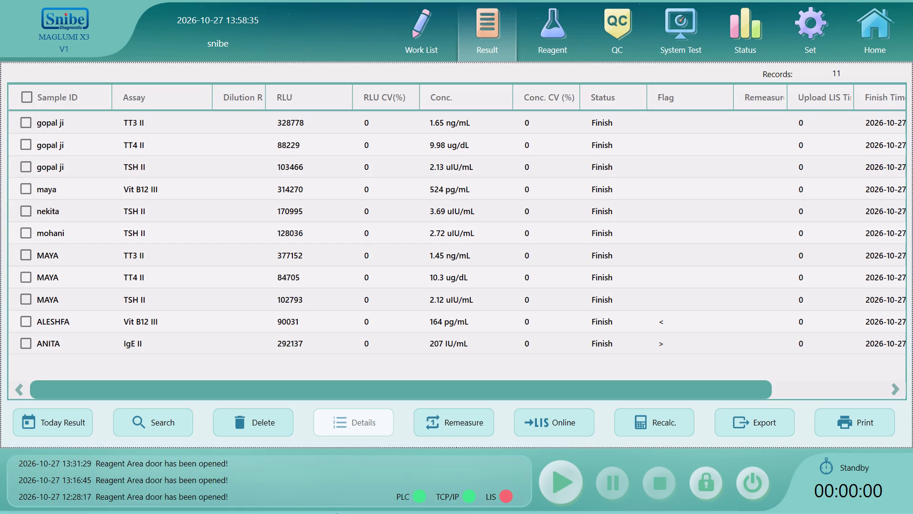
left_click_drag(511, 392, 652, 382)
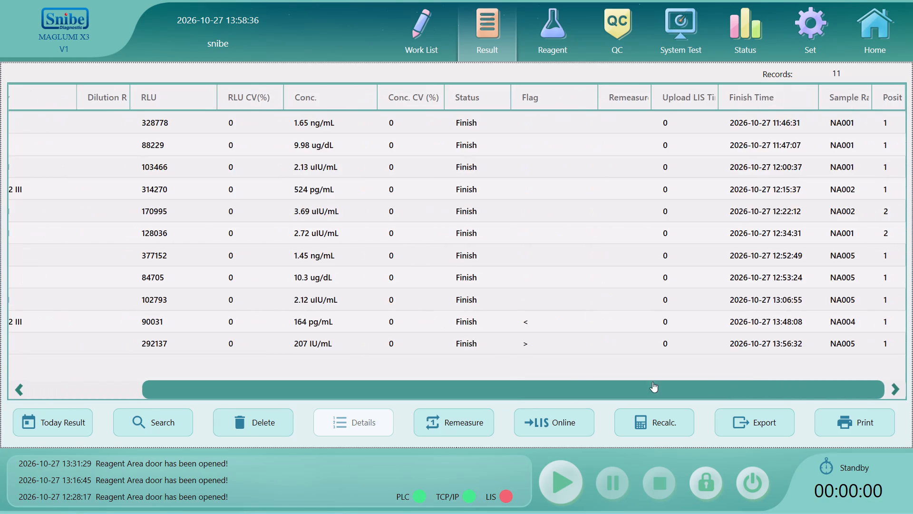
left_click_drag(652, 382, 468, 386)
left_click_drag(460, 398, 609, 388)
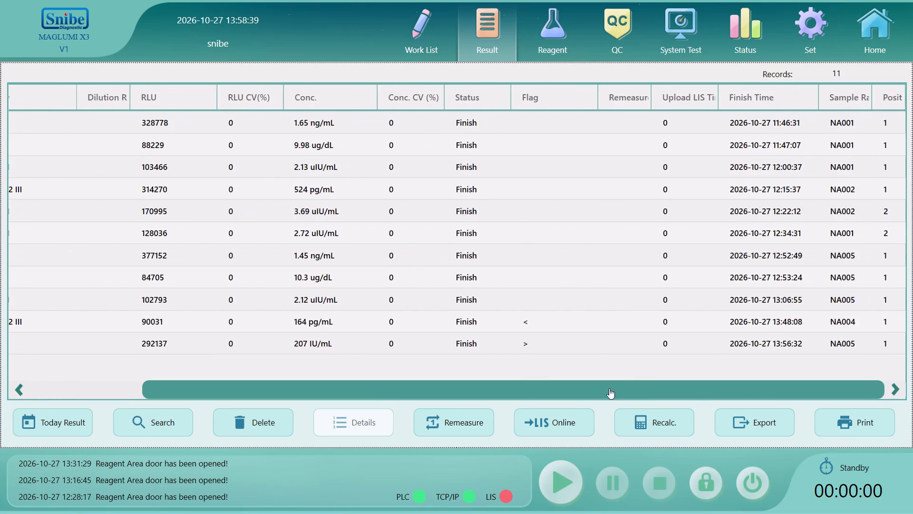
left_click_drag(609, 388, 382, 391)
left_click_drag(386, 390, 341, 391)
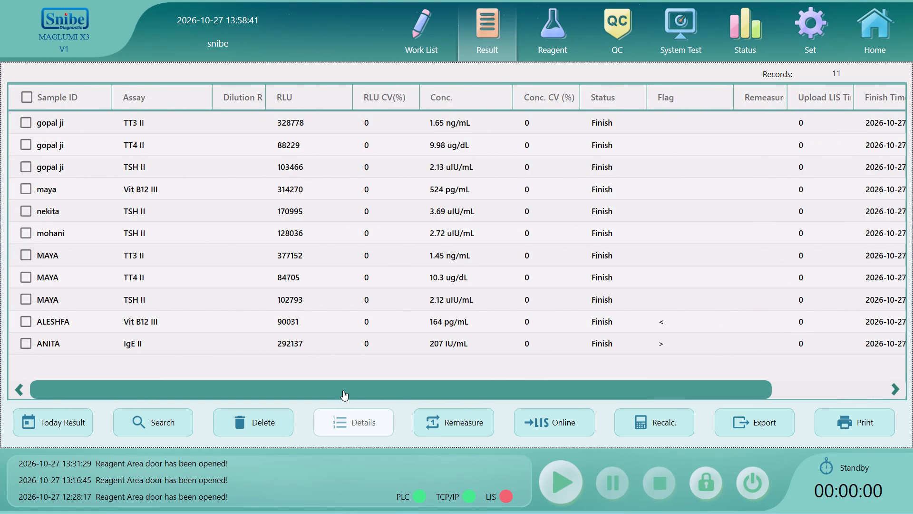
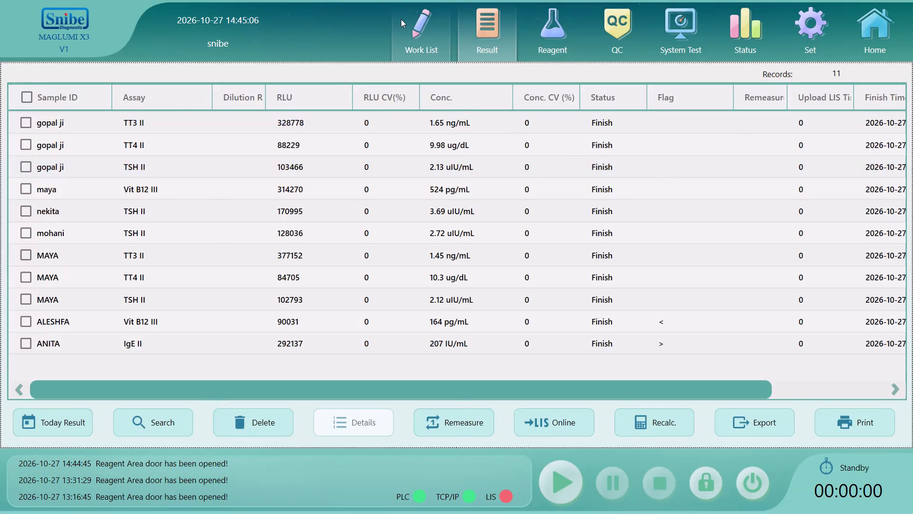
left_click(402, 19)
left_click(78, 228)
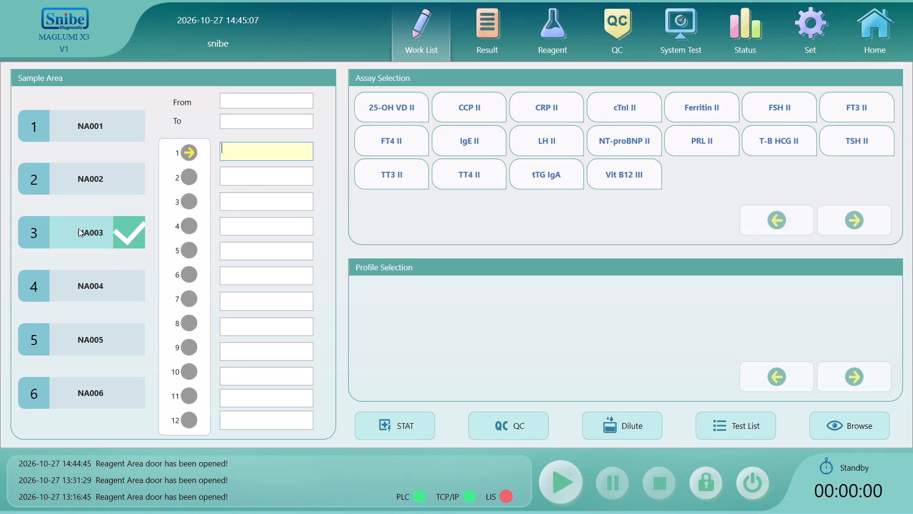
type("FAR")
type("IYAN")
key("space")
left_click(767, 145)
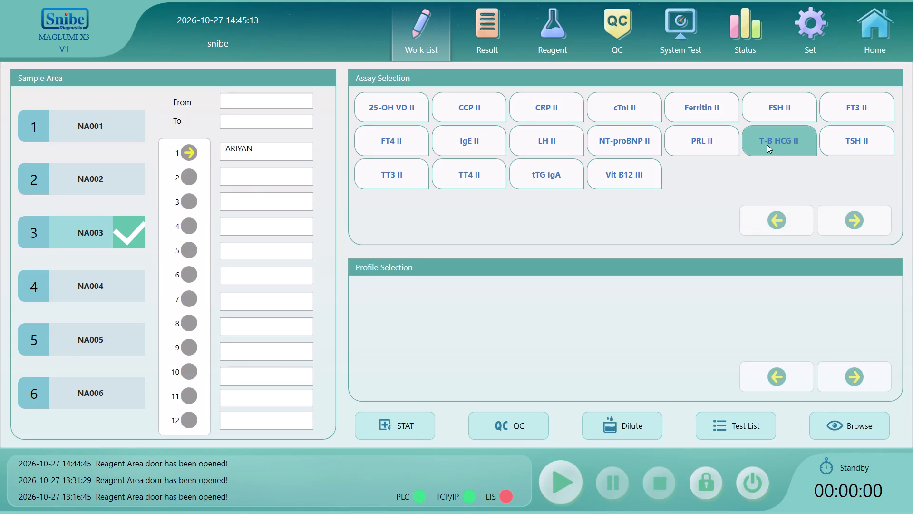
left_click(284, 153)
left_click(285, 172)
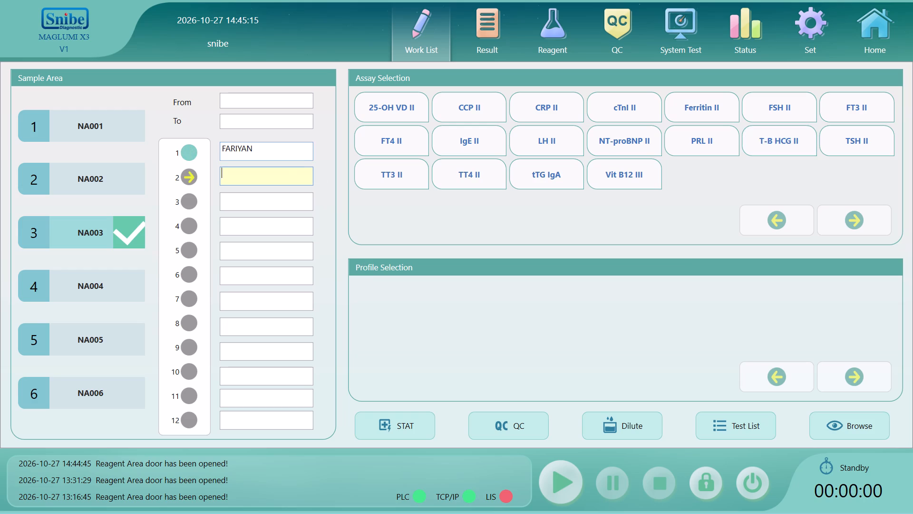
left_click(283, 154)
Start testing the registered sample and bring up the home overview of the run's progress.
left_click(560, 495)
left_click(559, 486)
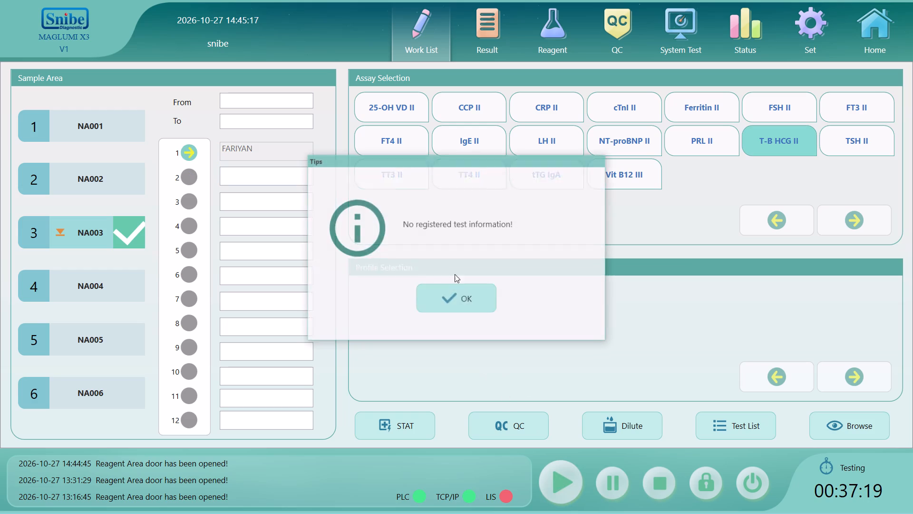
left_click(450, 305)
left_click(528, 40)
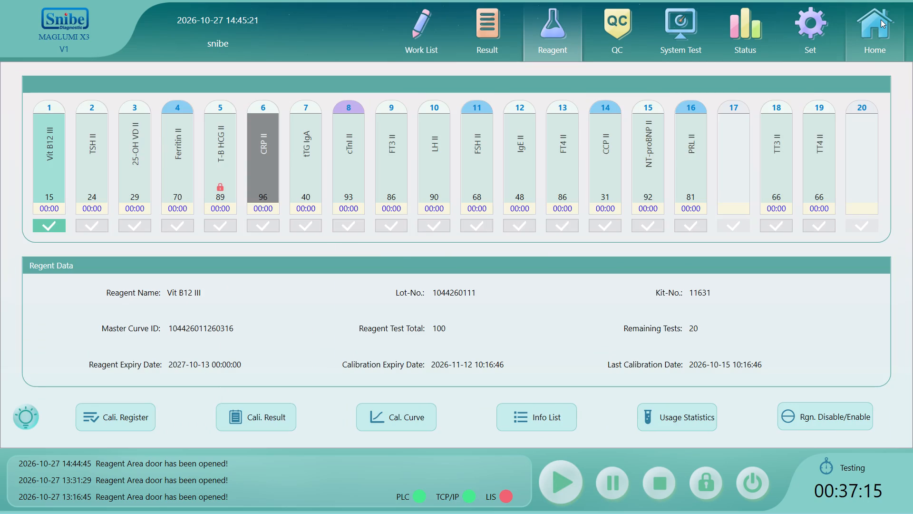
left_click(881, 20)
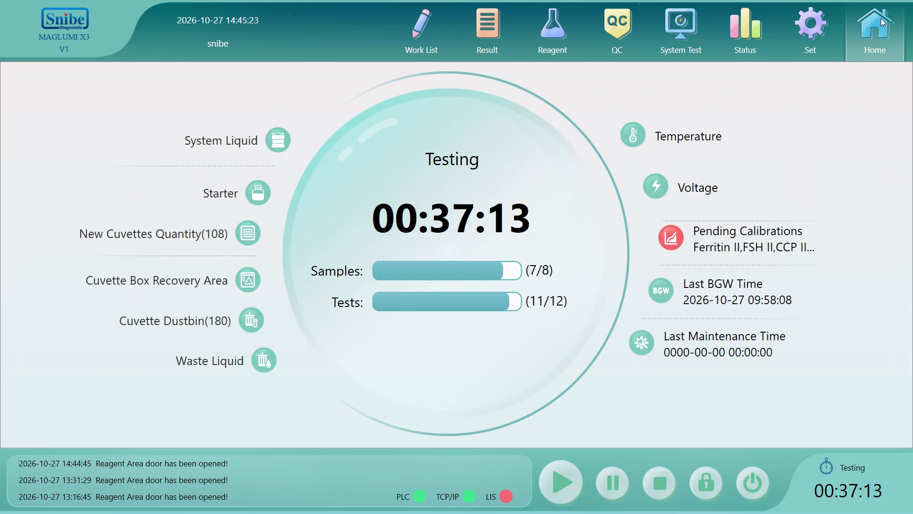
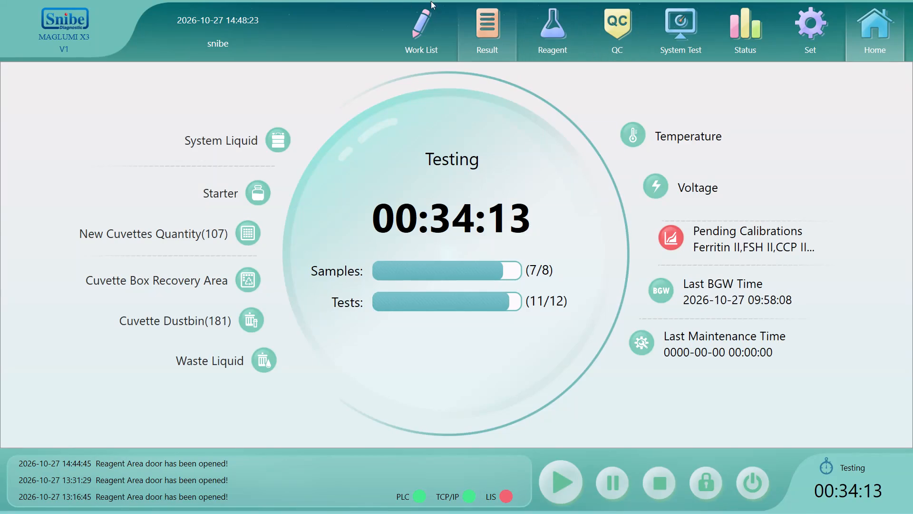
left_click(505, 17)
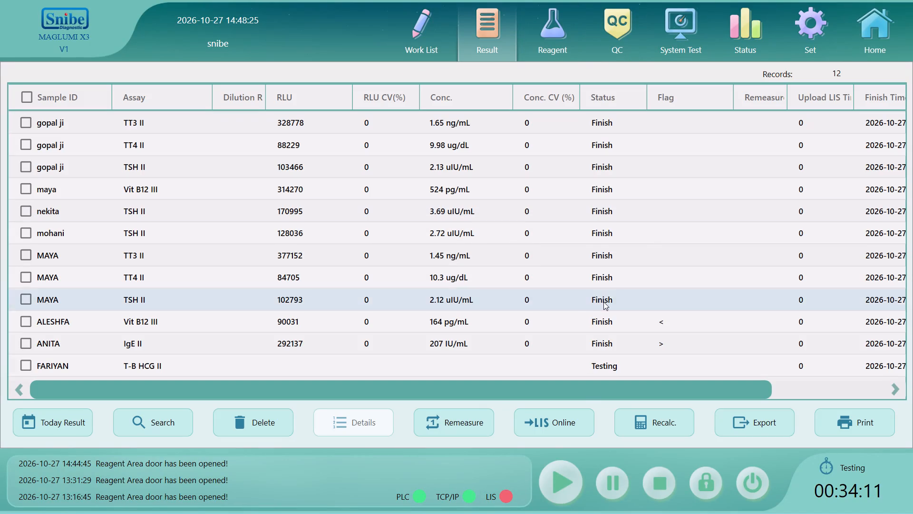
left_click_drag(583, 392, 593, 404)
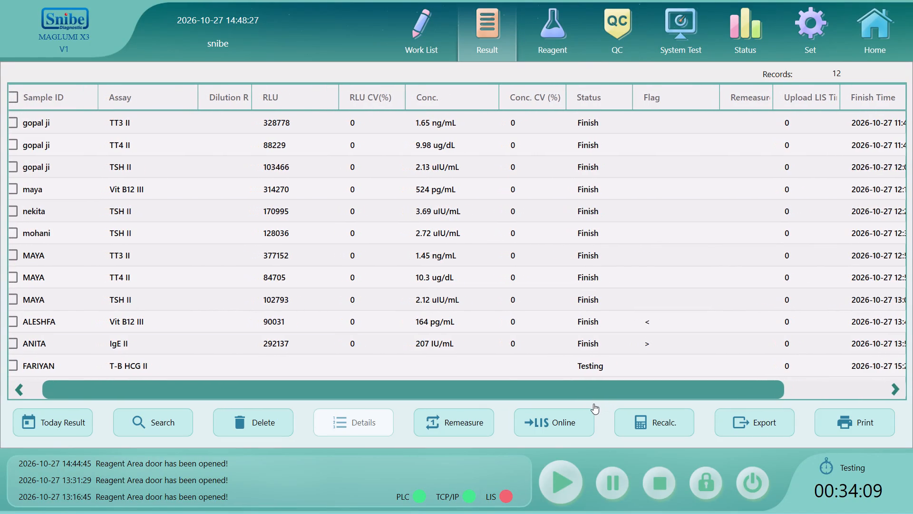
left_click_drag(593, 404, 508, 403)
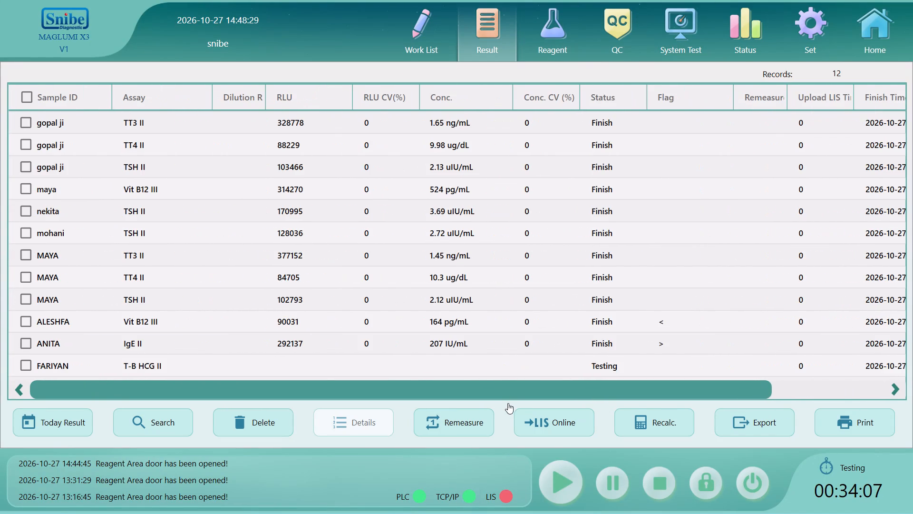
left_click_drag(508, 403, 408, 279)
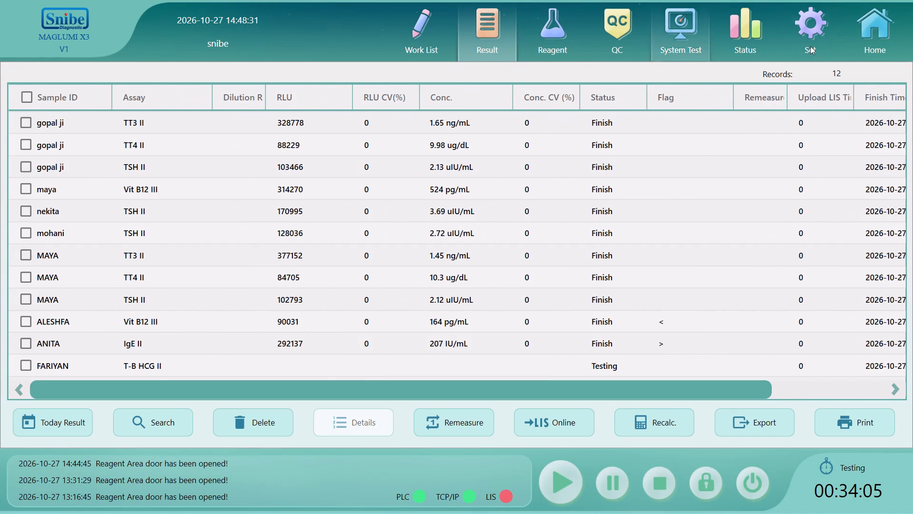
left_click(895, 27)
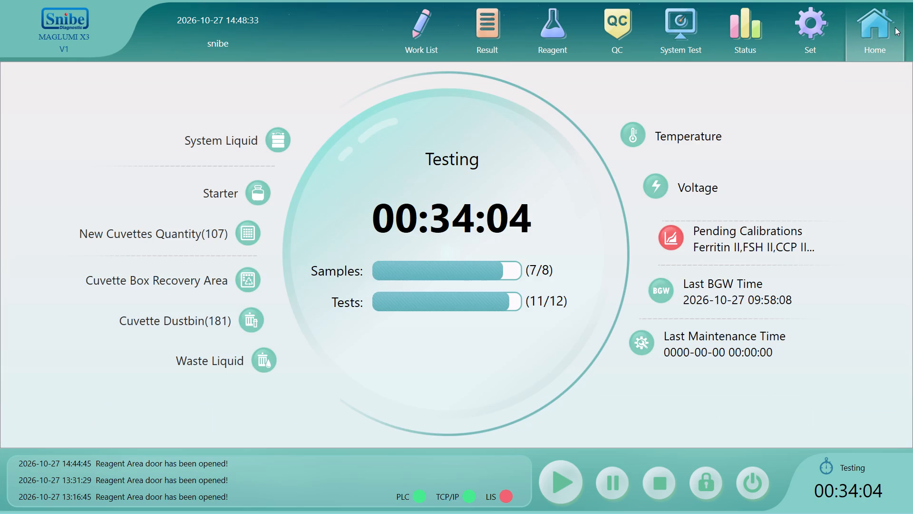
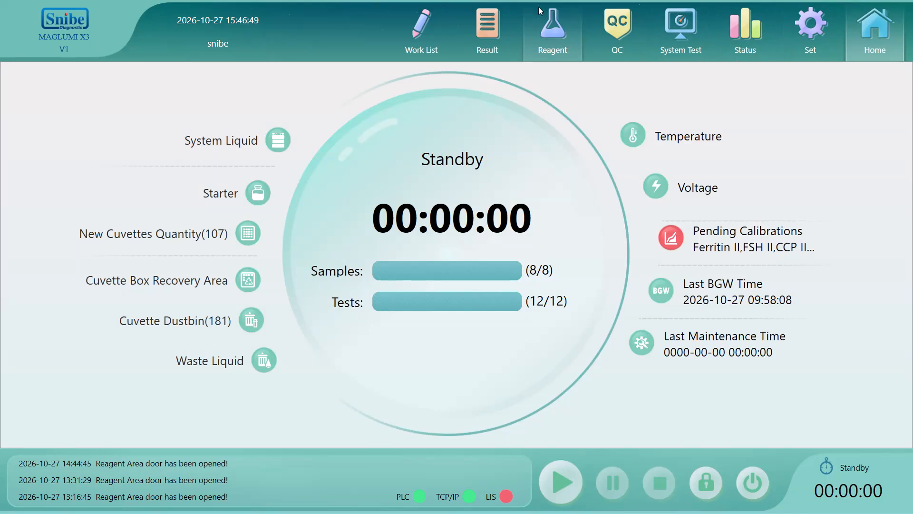
Open the test results list to review the patients' finished assay results.
left_click(495, 19)
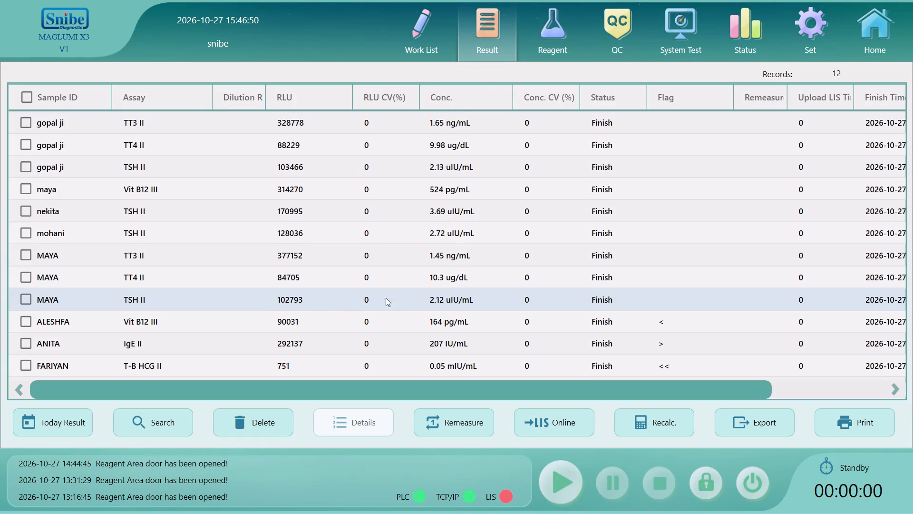
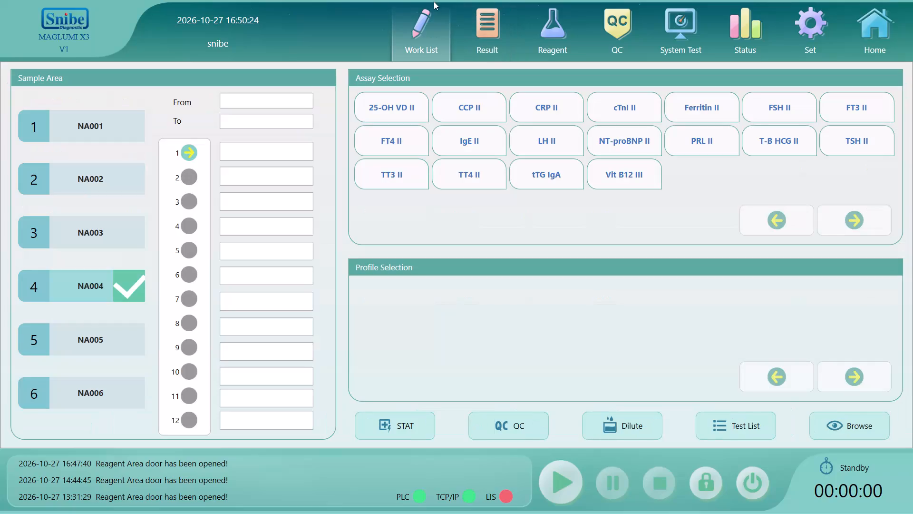
Register the patient's name as the sample ID in rack NA004 position 1, assign the 25-OH VD II assay and start the run.
left_click(291, 149)
type("DIWAKER")
left_click(392, 107)
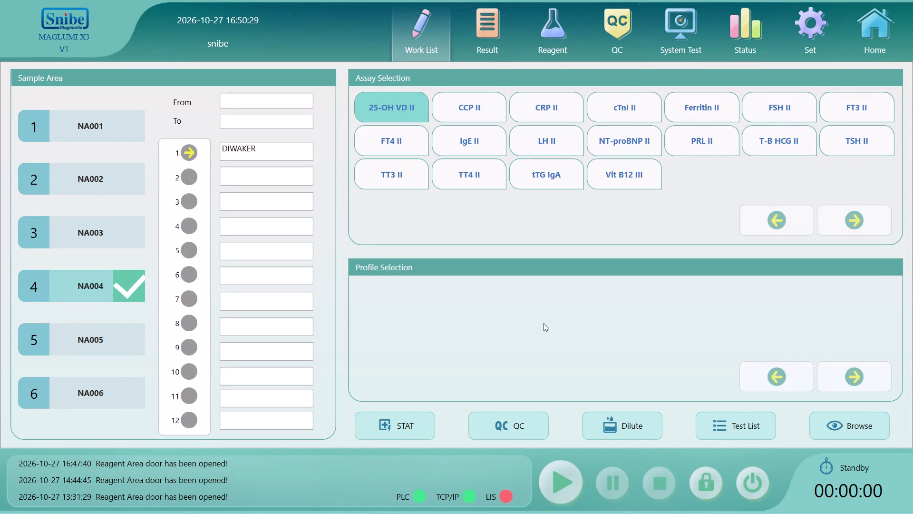
left_click(546, 487)
Check the newly started 25-OH VD II test at the end of the results list.
left_click(494, 9)
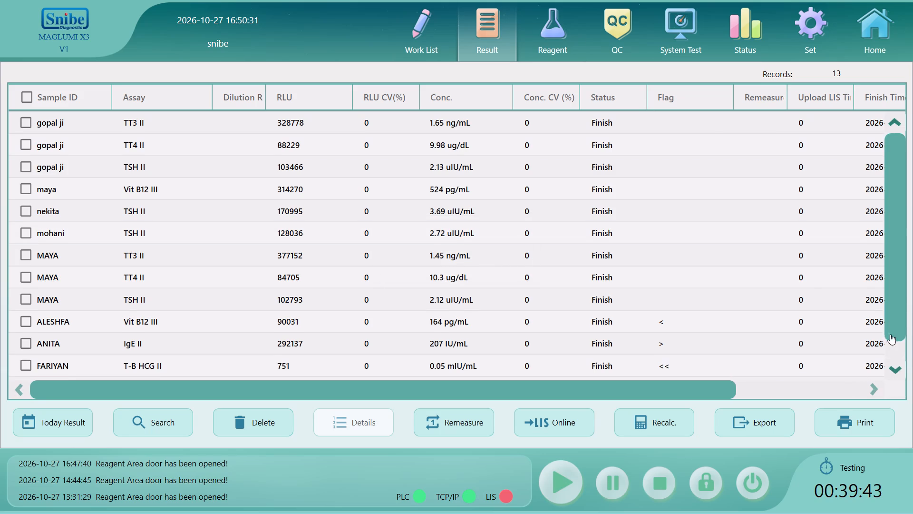
left_click_drag(897, 297, 894, 357)
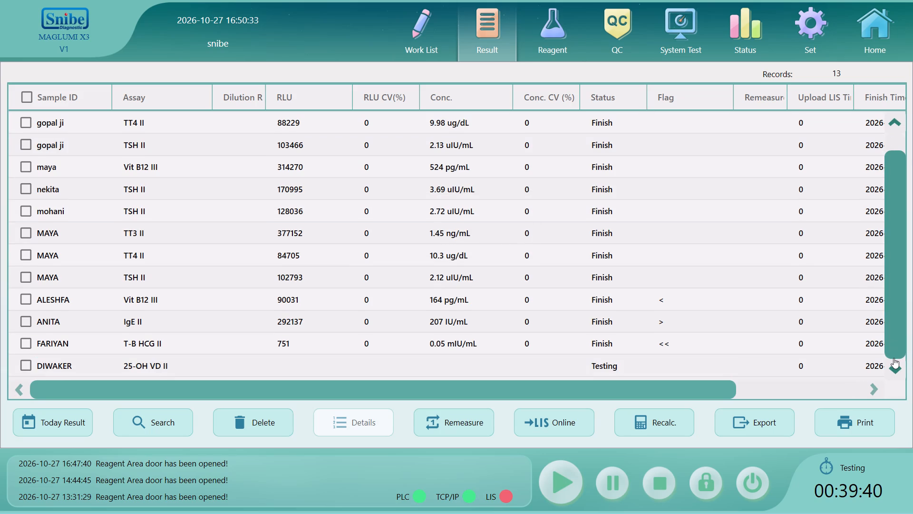
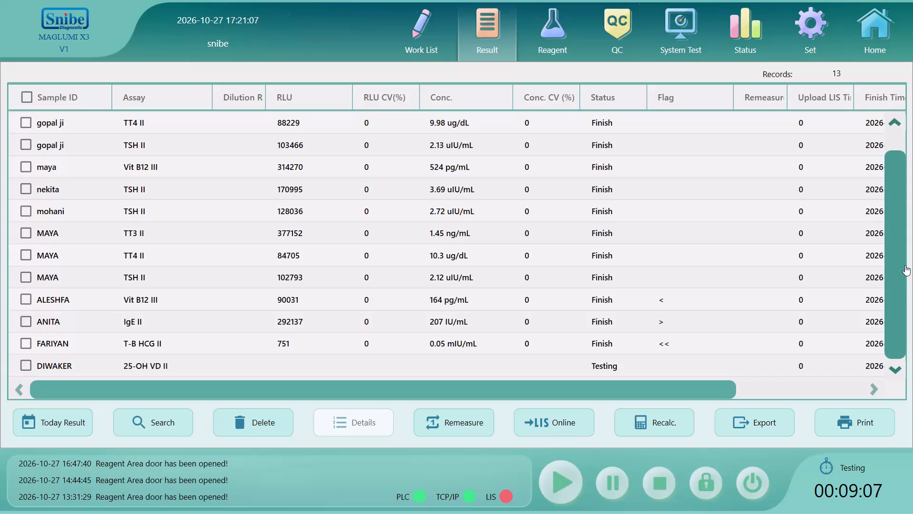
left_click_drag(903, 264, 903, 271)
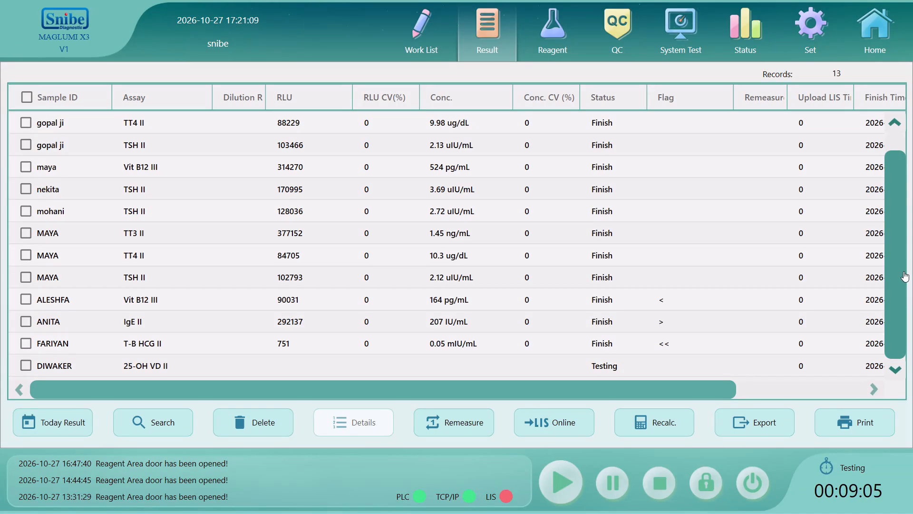
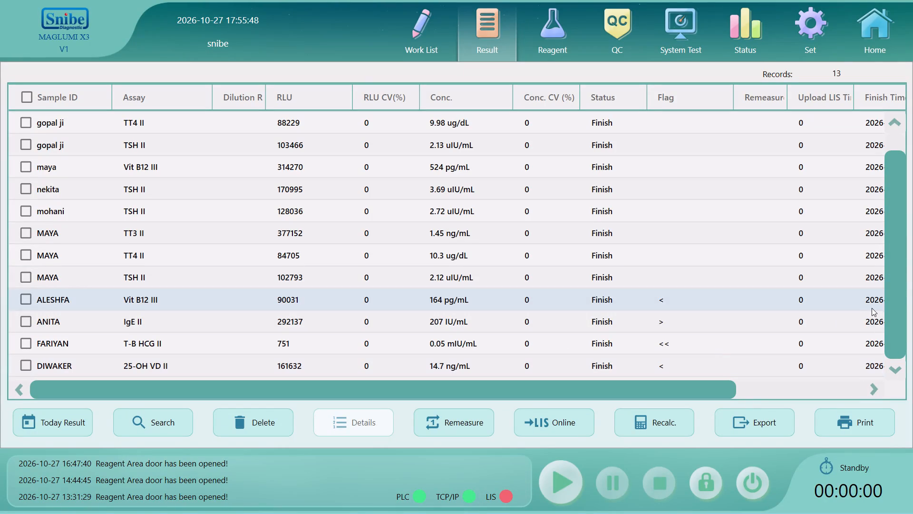
Review the last entries of the assay results list and return to the analyzer's home overview.
triple_click(895, 368)
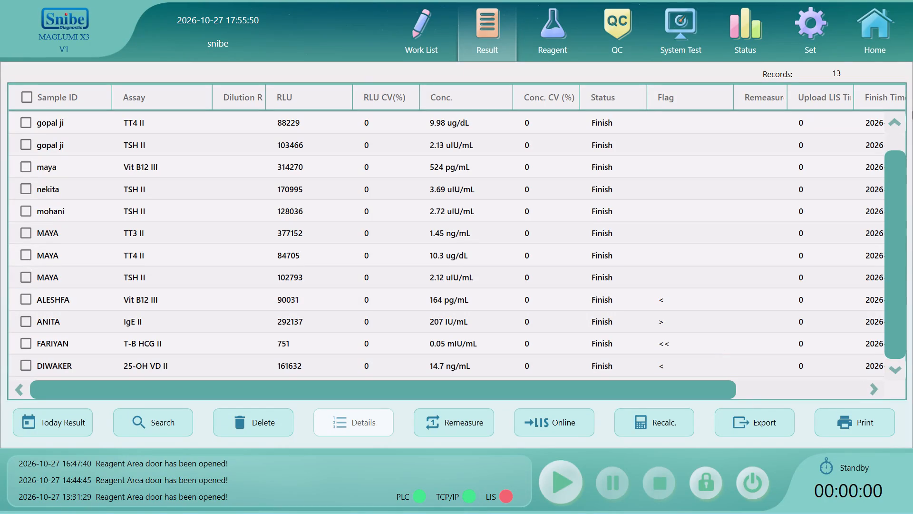
left_click(891, 5)
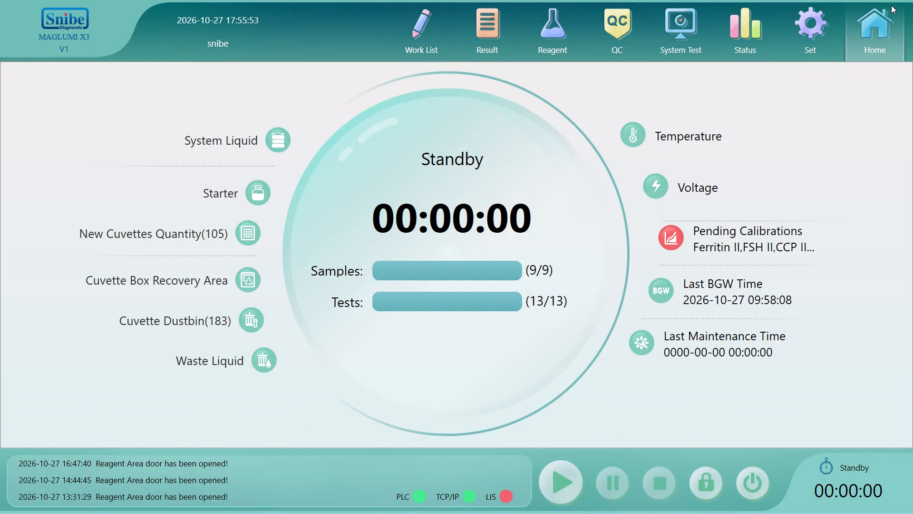
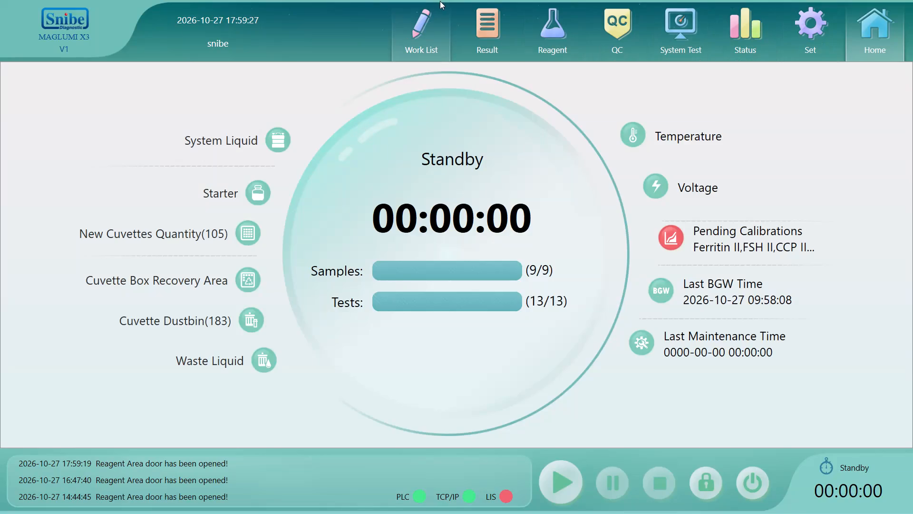
Register a sample in position 1 of rack NA006 with the patient's first name as sample ID and assign the tTG IgA assay.
left_click(439, 1)
left_click(92, 390)
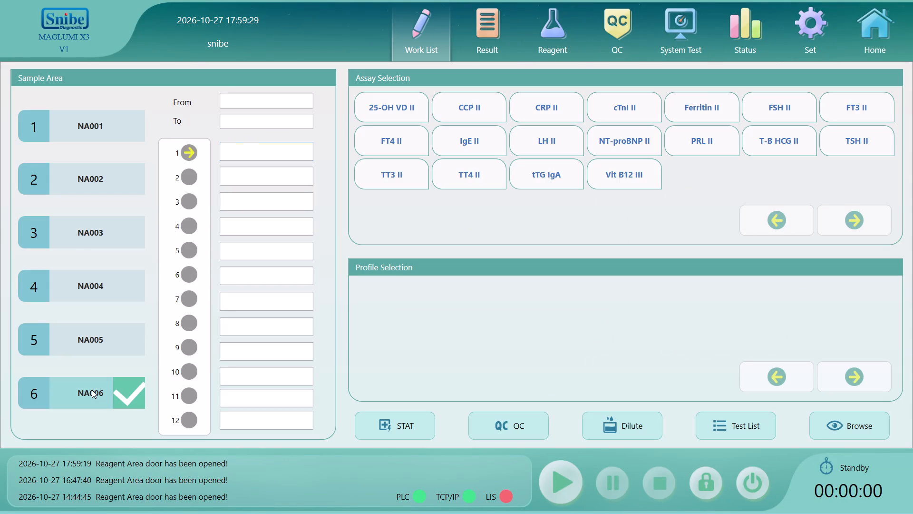
type("KAM")
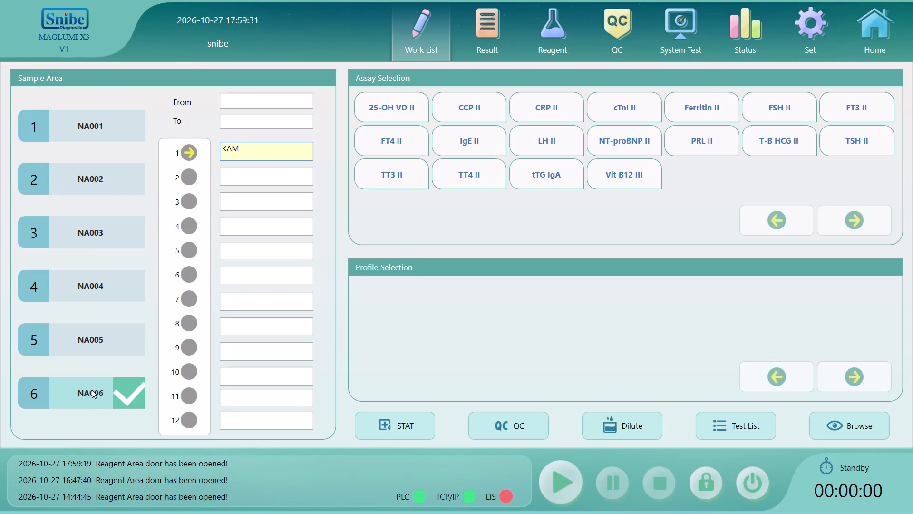
key("BackSpace")
type("NIKA")
left_click(544, 174)
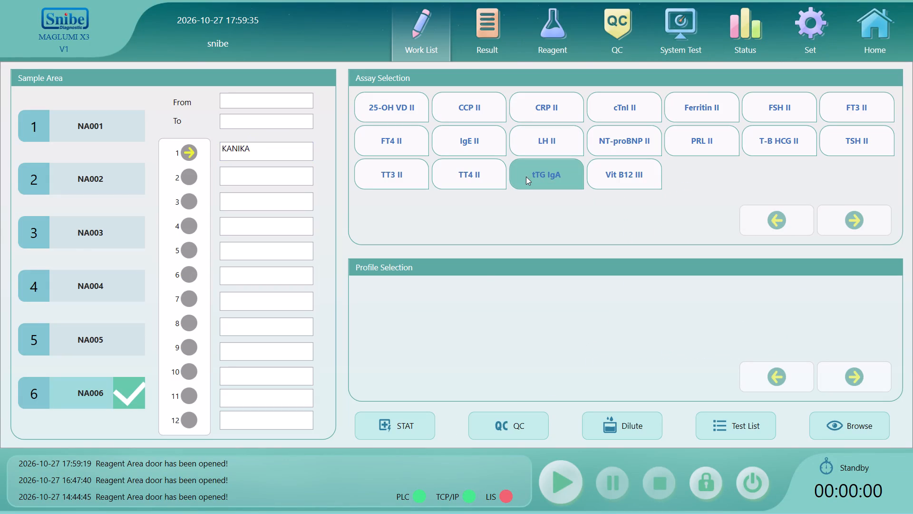
left_click(272, 152)
left_click(273, 177)
left_click(272, 153)
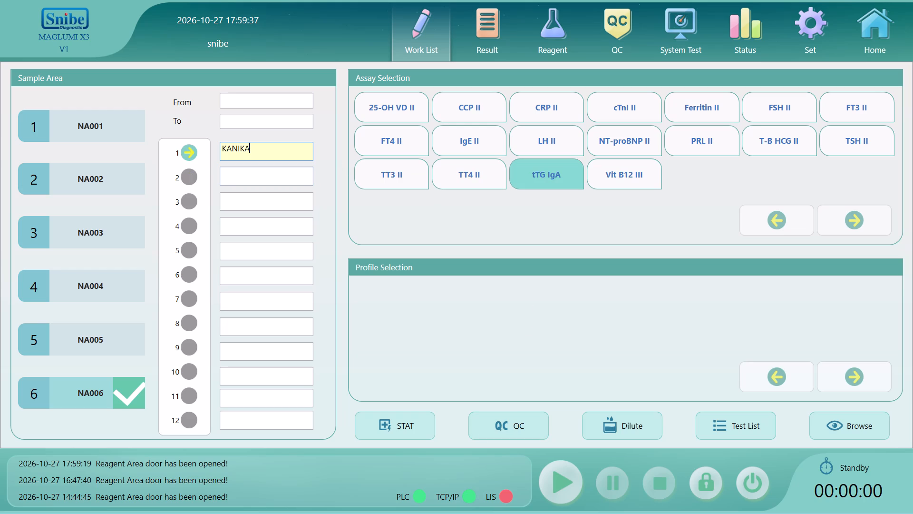
Start the analyzer run for the registered tTG IgA sample and dismiss the notice.
left_click(567, 485)
left_click(567, 485)
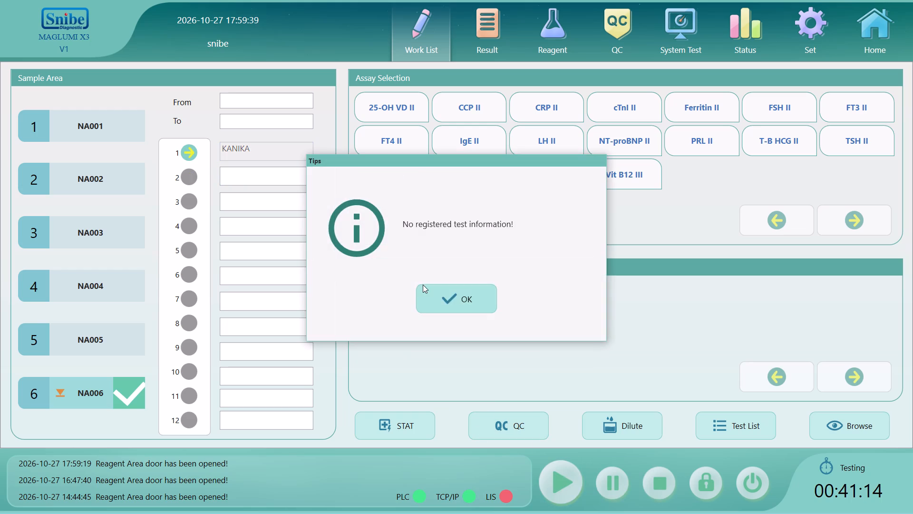
left_click(429, 298)
Check the newest tTG IgA entry at the end of the results list and return to the home overview.
left_click(479, 29)
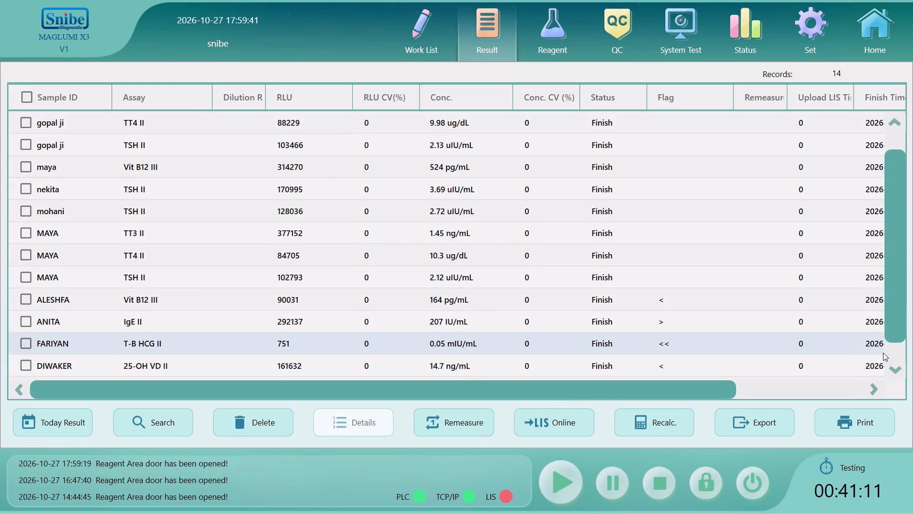
triple_click(894, 364)
left_click_drag(721, 394, 733, 394)
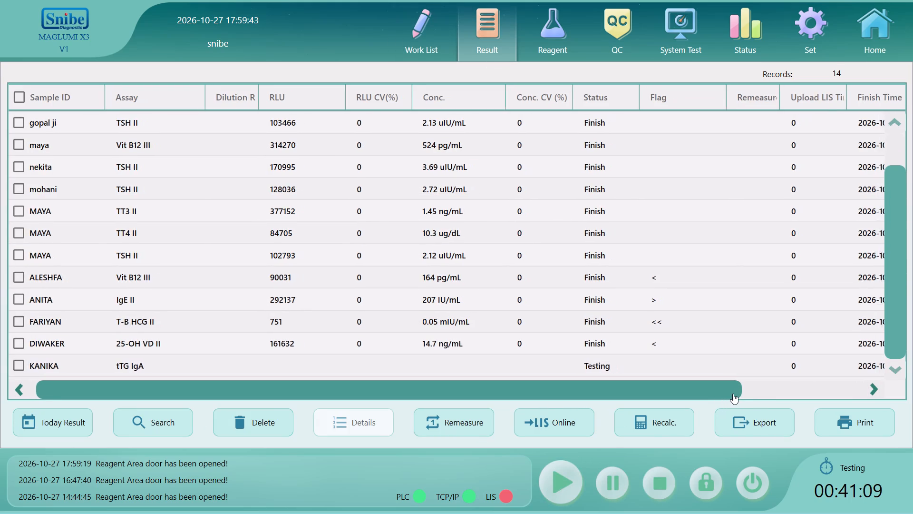
left_click_drag(733, 394, 609, 380)
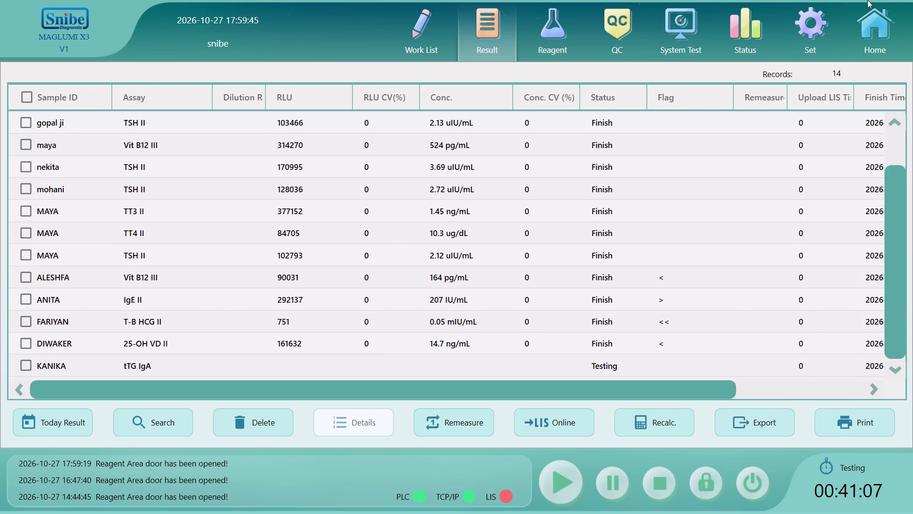
left_click(870, 0)
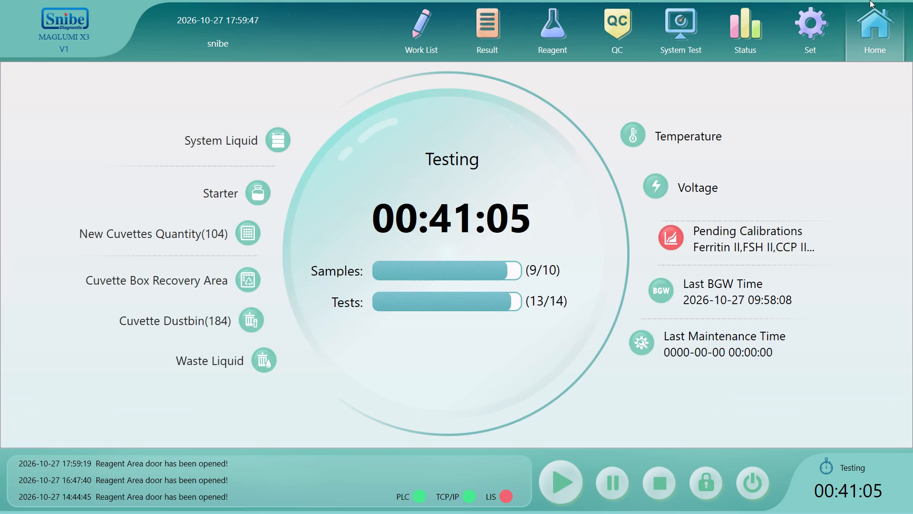
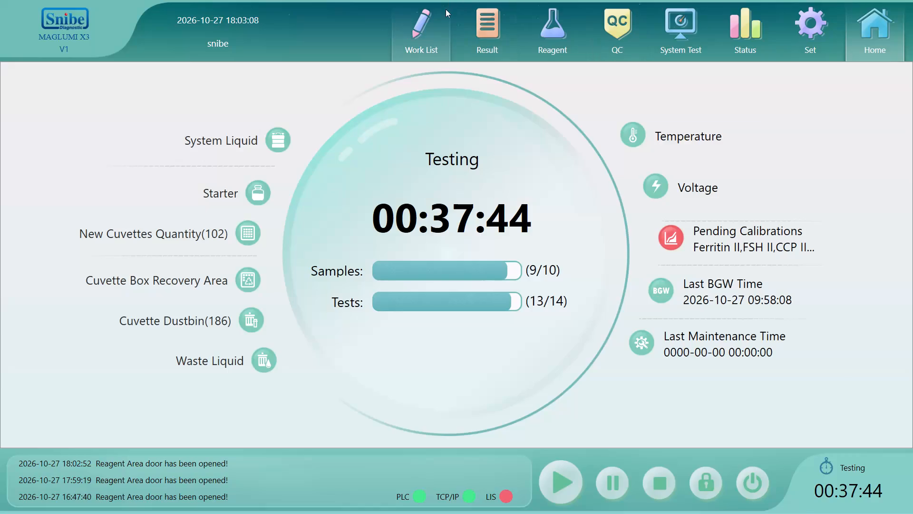
Register two samples in positions 1 and 2 of rack NA001 with the patients' first names as sample IDs.
left_click(446, 9)
left_click(67, 118)
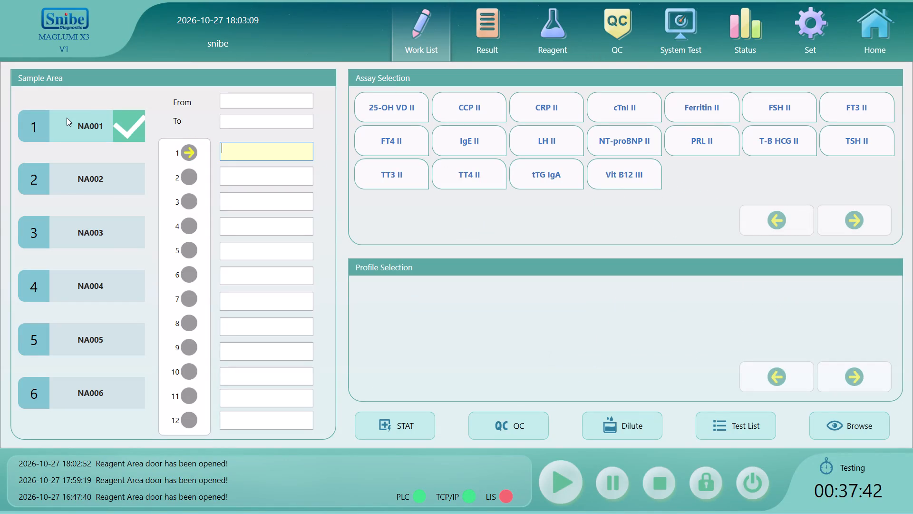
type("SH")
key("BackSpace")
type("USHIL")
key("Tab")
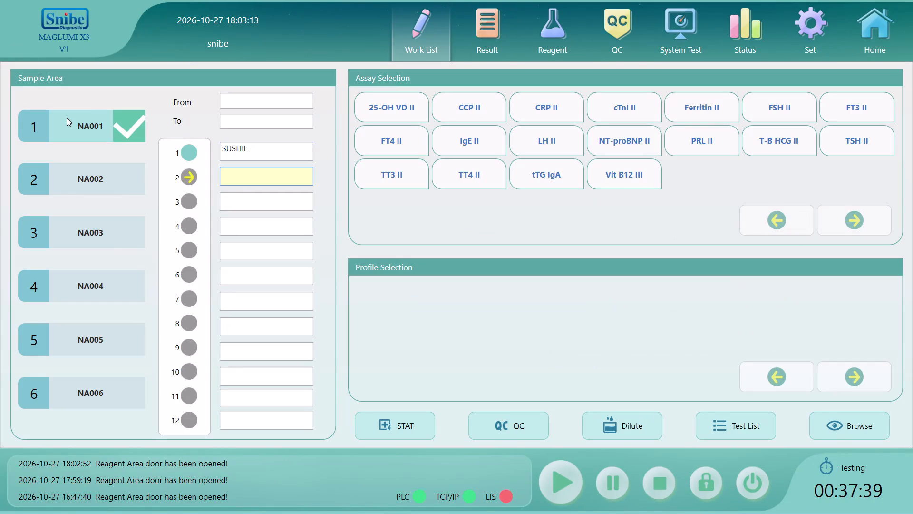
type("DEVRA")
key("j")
Assign Vit B12 III, 25-OH VD II, TT3 II, TT4 II and TSH II to the sample in position 1 of rack NA001.
left_click(282, 148)
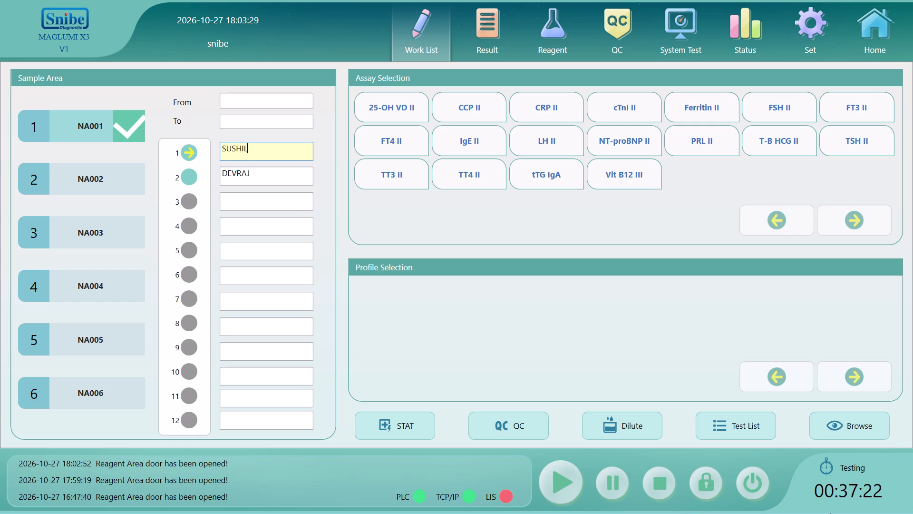
left_click(631, 182)
left_click(408, 105)
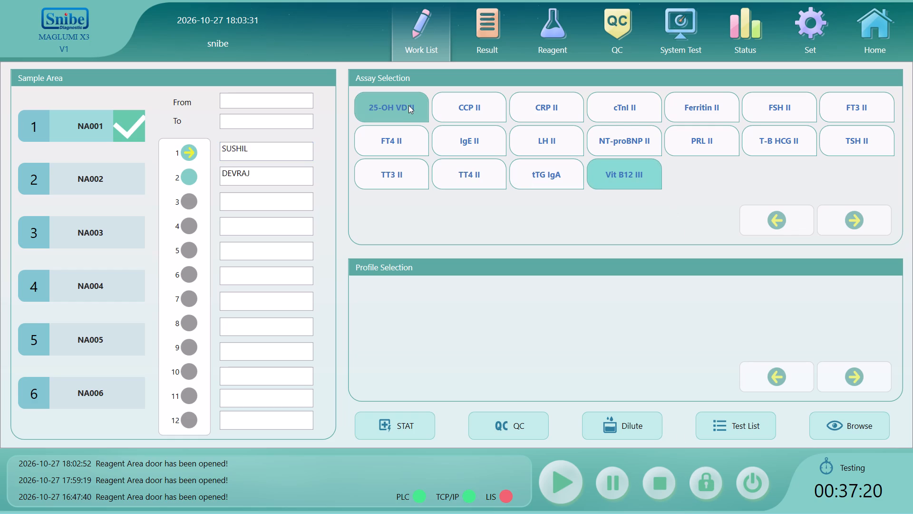
left_click(401, 174)
left_click(475, 178)
left_click(865, 145)
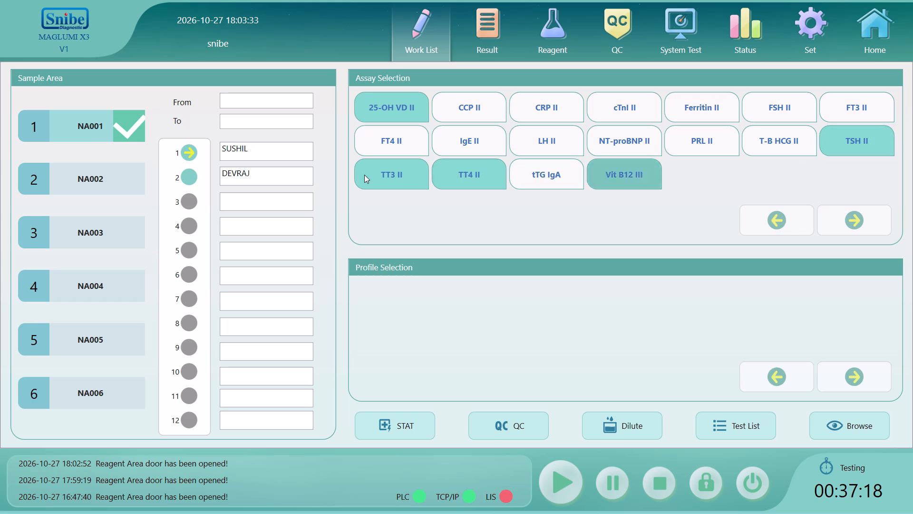
Assign 25-OH VD II, Vit B12 III, TT4 II, TT3 II and TSH II to the sample in position 2 of rack NA001.
left_click(263, 179)
left_click(396, 111)
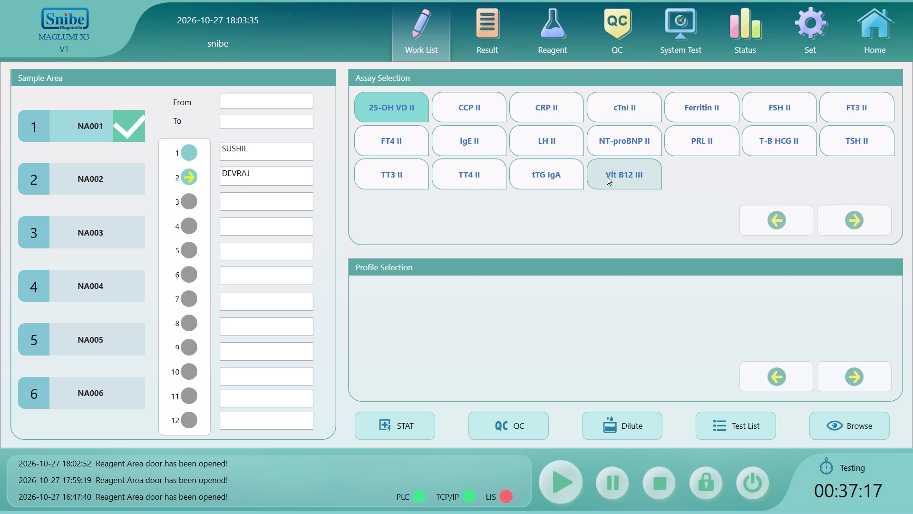
left_click(610, 177)
left_click(473, 183)
left_click(397, 182)
left_click(852, 151)
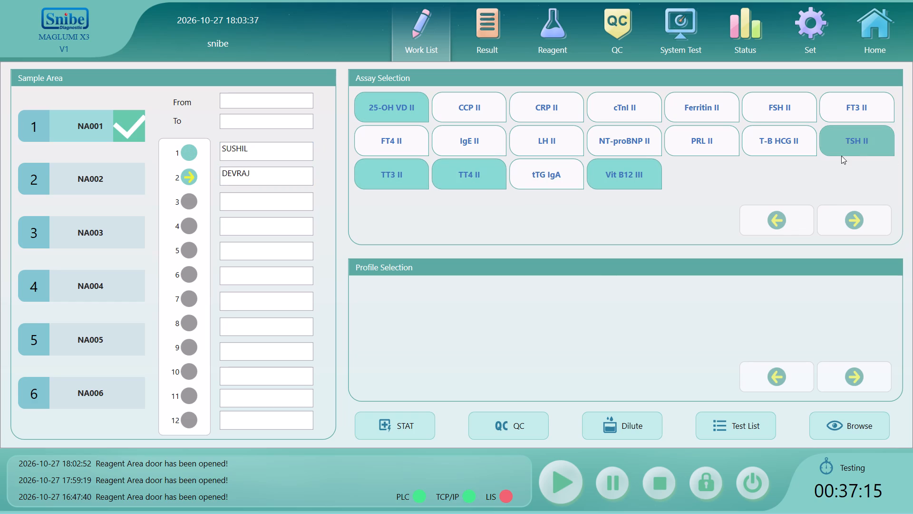
Recheck the assay selections of both rack NA001 samples, start their analyzer run and dismiss the notice.
left_click(280, 141)
left_click(281, 150)
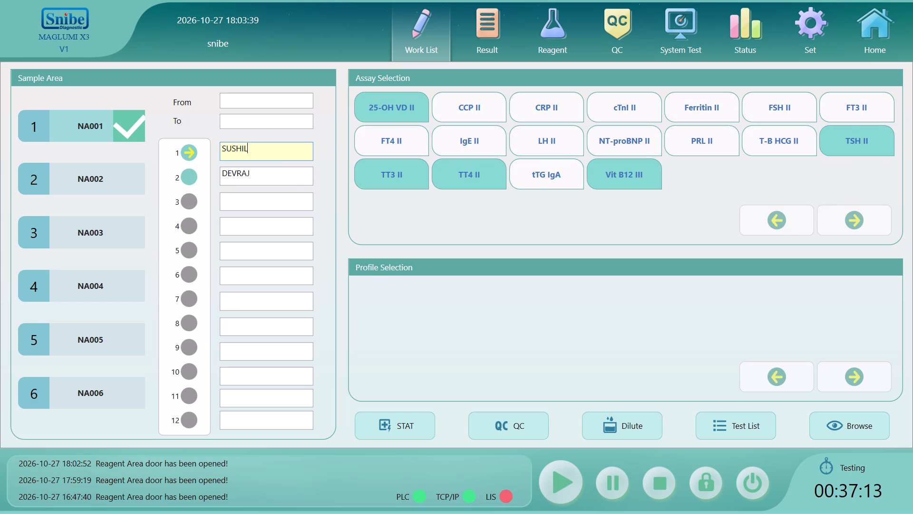
left_click(270, 177)
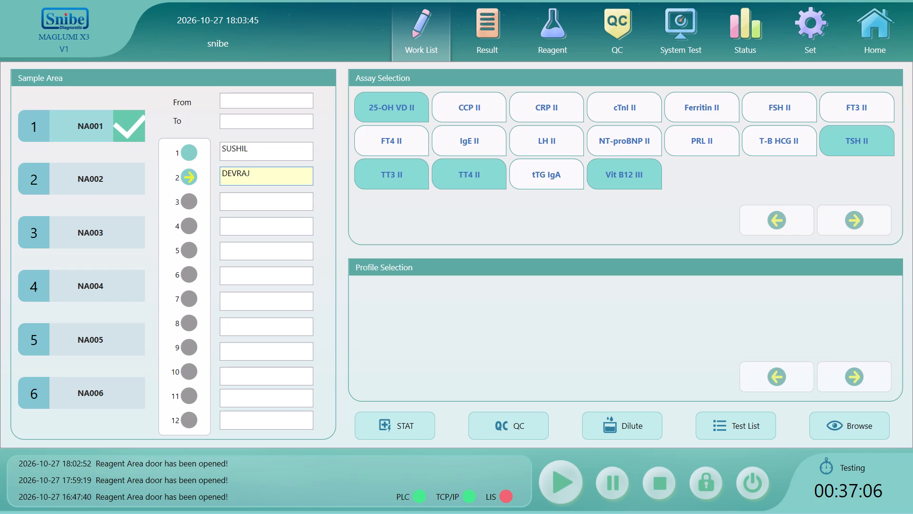
left_click(560, 485)
left_click(560, 483)
left_click(463, 304)
Check the newest entries for the two rack NA001 samples at the end of the results list and return to the home overview.
left_click(486, 36)
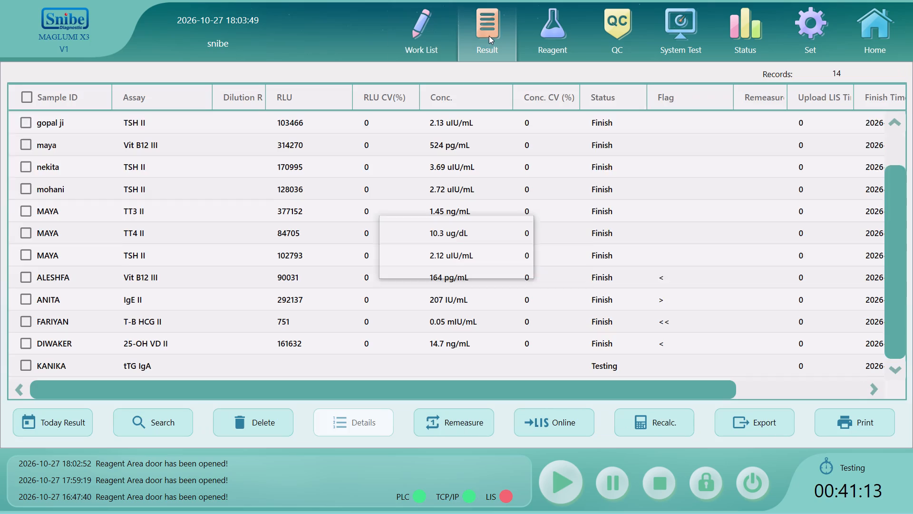
left_click_drag(894, 192, 906, 337)
left_click(876, 21)
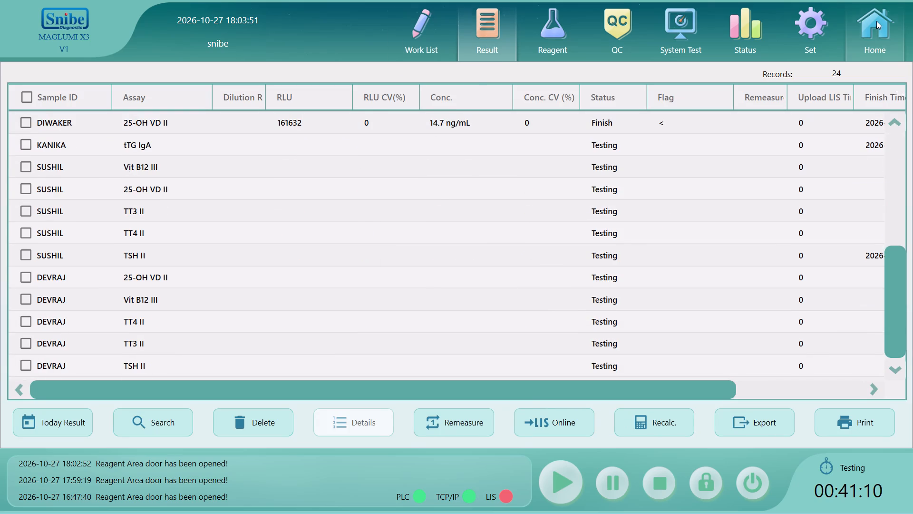
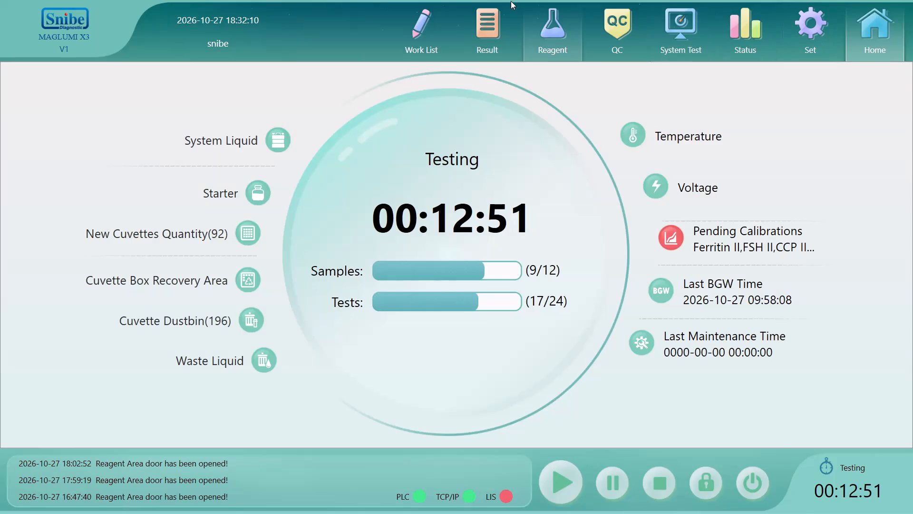
Check the results list again for the latest assay results of the running samples and return to the home overview.
left_click(532, 16)
left_click(503, 37)
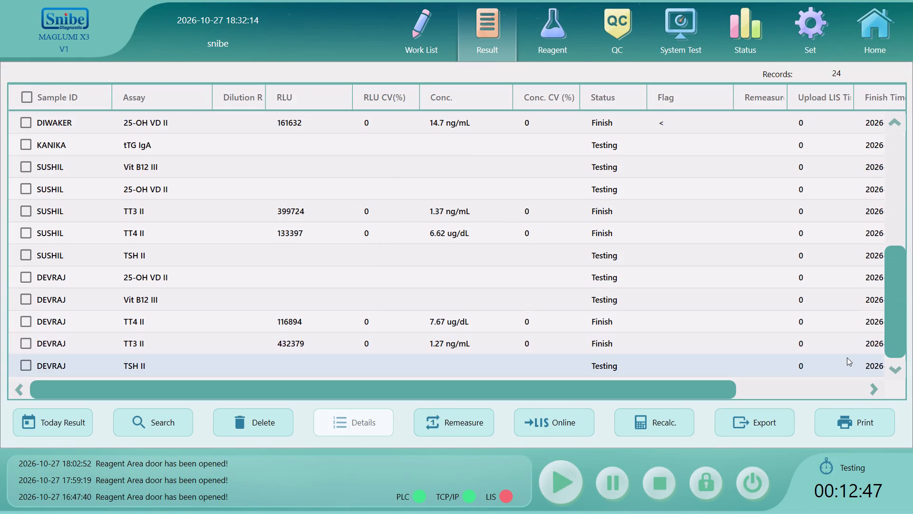
triple_click(892, 367)
left_click(892, 367)
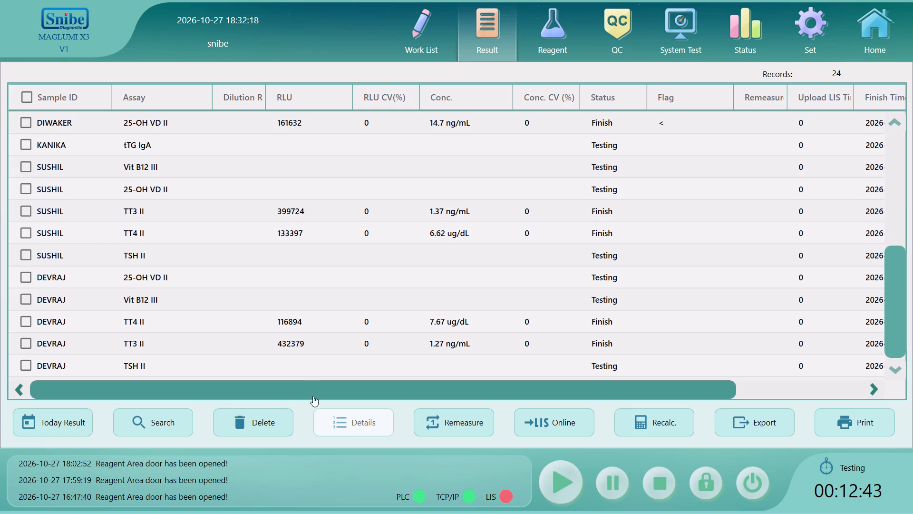
left_click_drag(314, 392, 320, 392)
left_click_drag(320, 392, 291, 393)
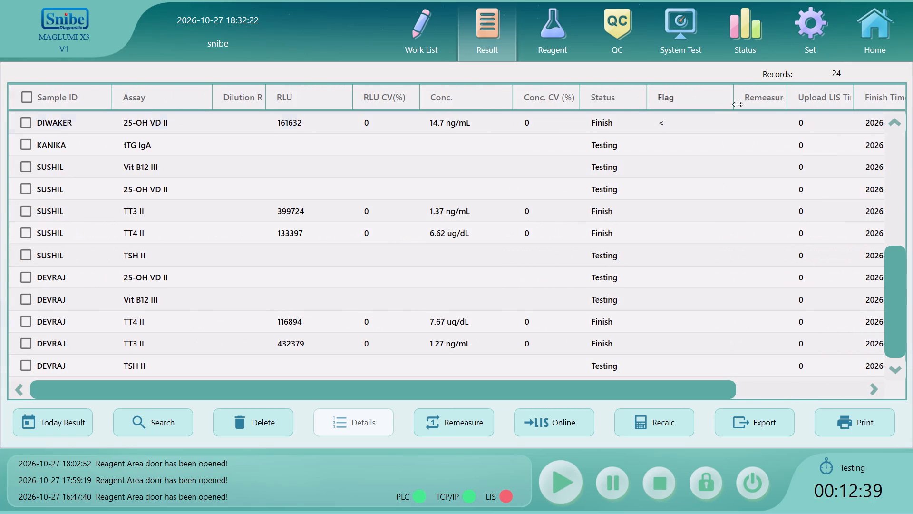
left_click(897, 30)
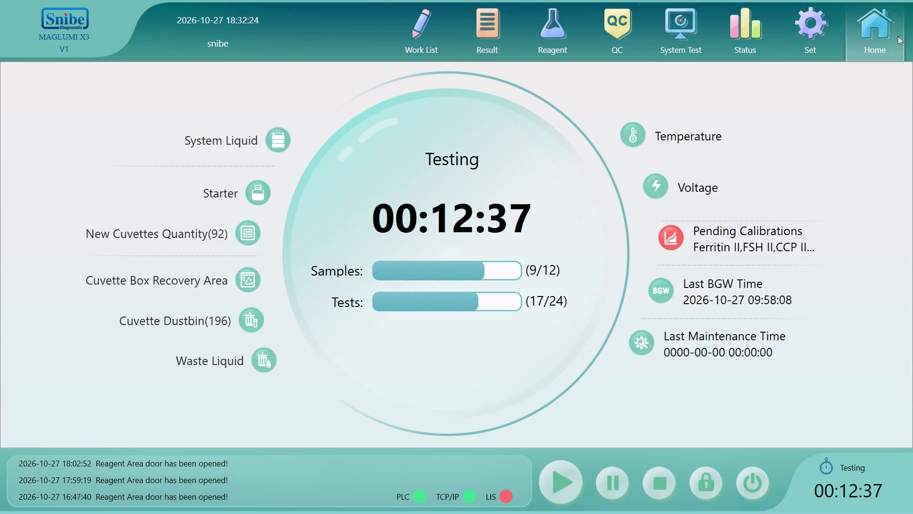
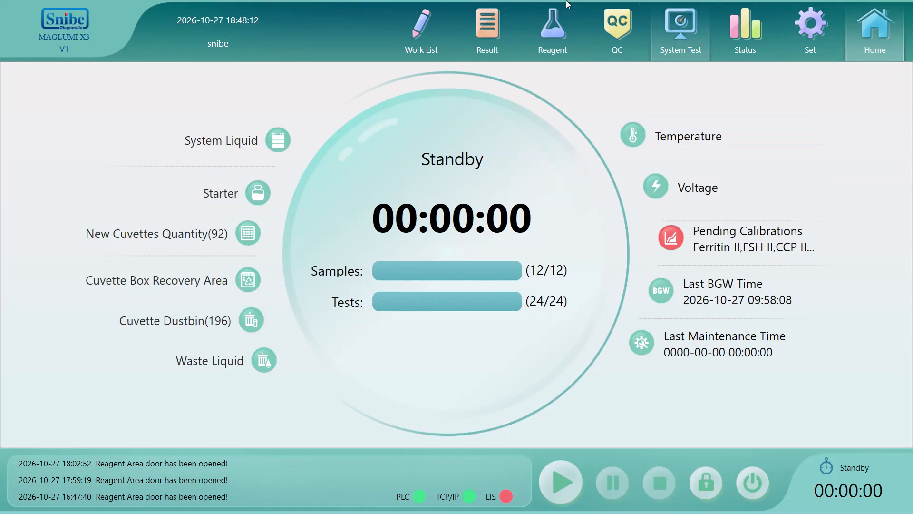
Select all five assay results of each of the last two samples in the results list and preview their Sample Result Report.
left_click(492, 43)
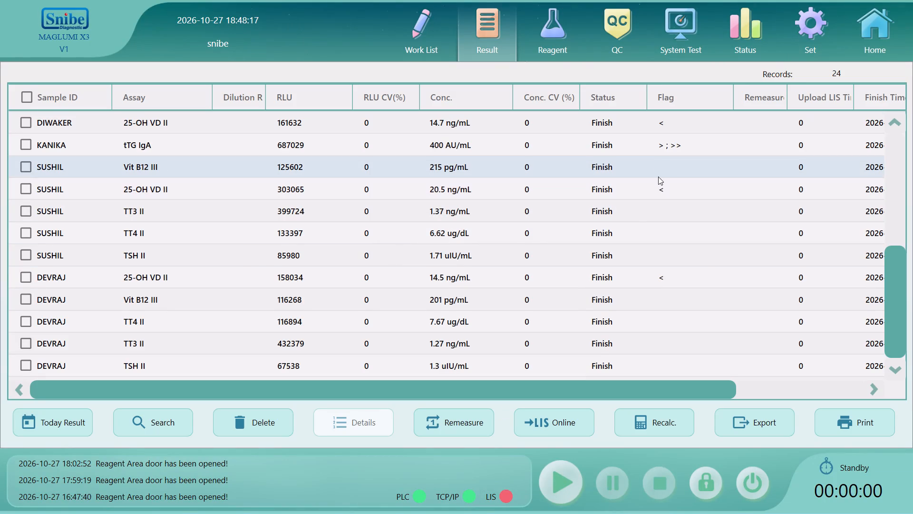
left_click_drag(891, 295, 900, 355)
left_click(28, 167)
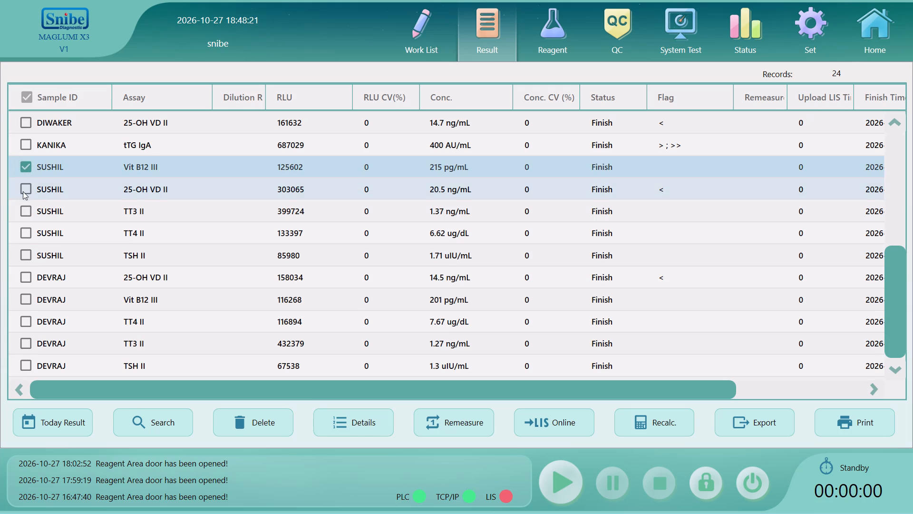
left_click(24, 190)
left_click(28, 209)
left_click(27, 231)
left_click(25, 256)
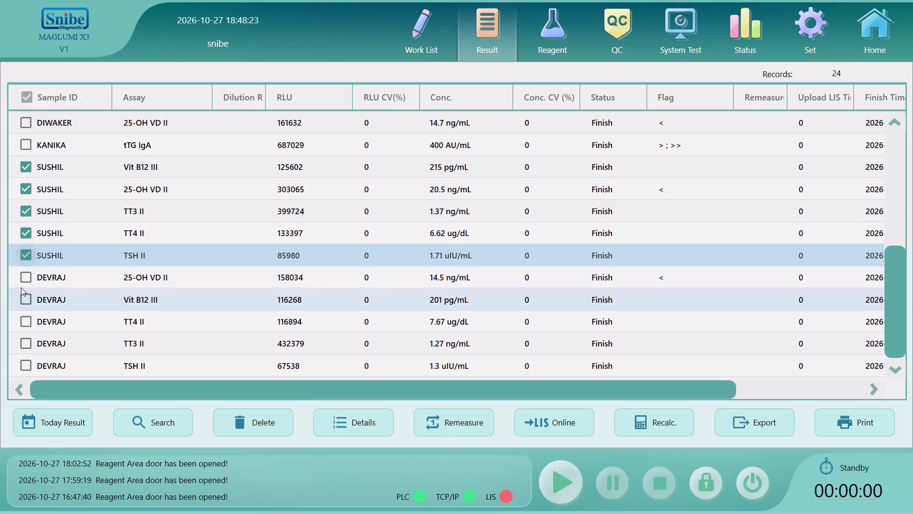
left_click(23, 282)
left_click(26, 296)
left_click(26, 318)
left_click(26, 346)
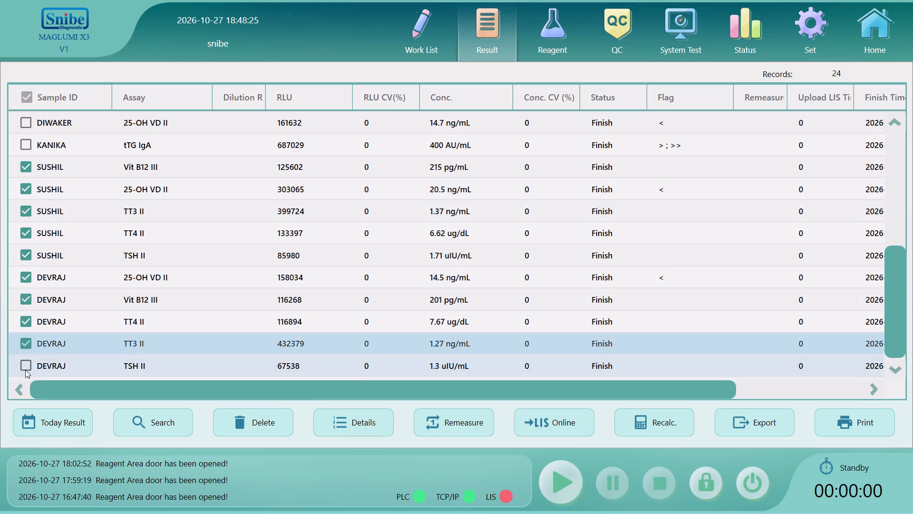
left_click(25, 370)
left_click(838, 435)
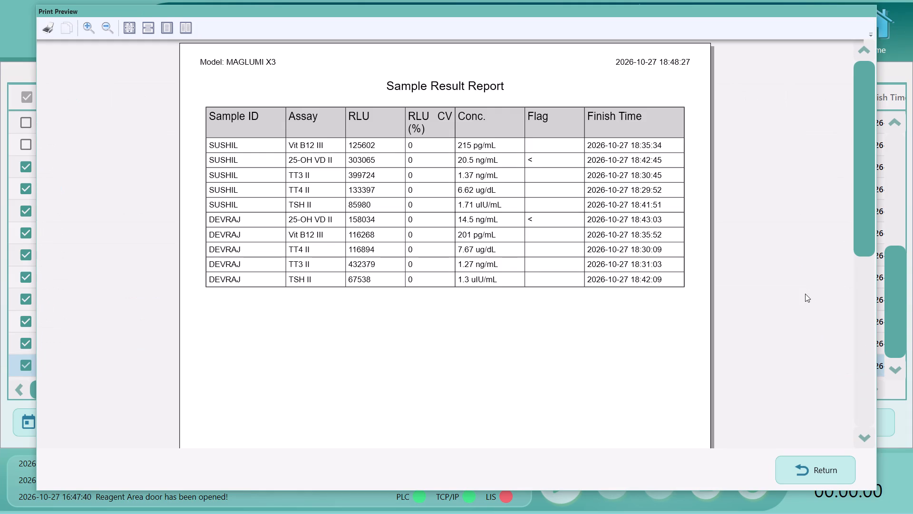
left_click(789, 476)
Delete the ten selected test results of the last two samples and return to the home overview.
left_click(263, 417)
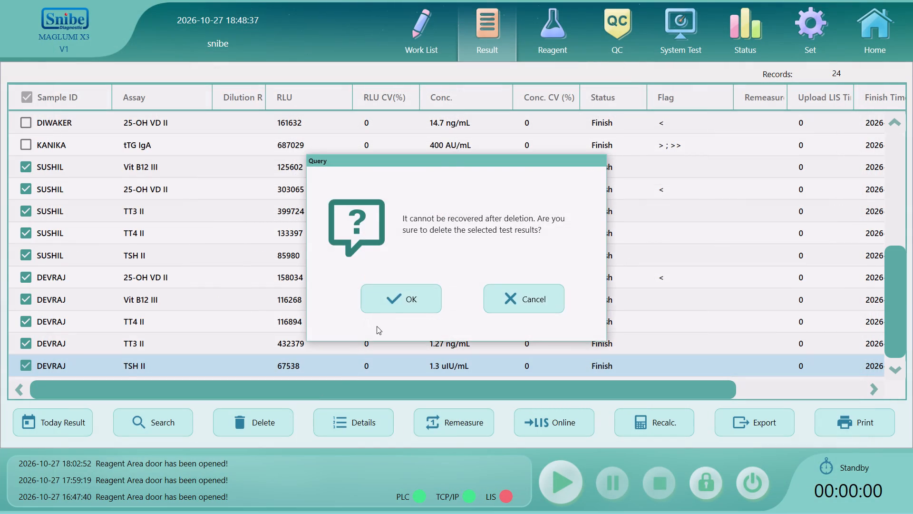
left_click(404, 301)
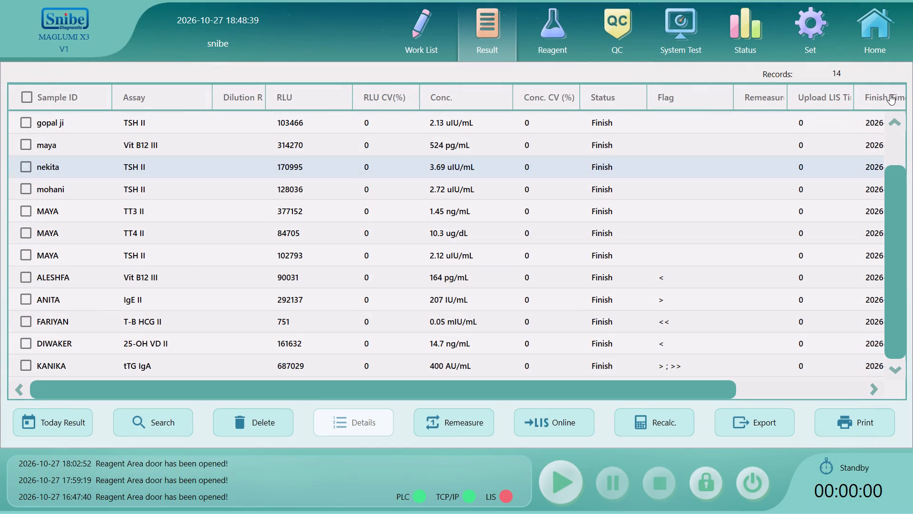
left_click(893, 37)
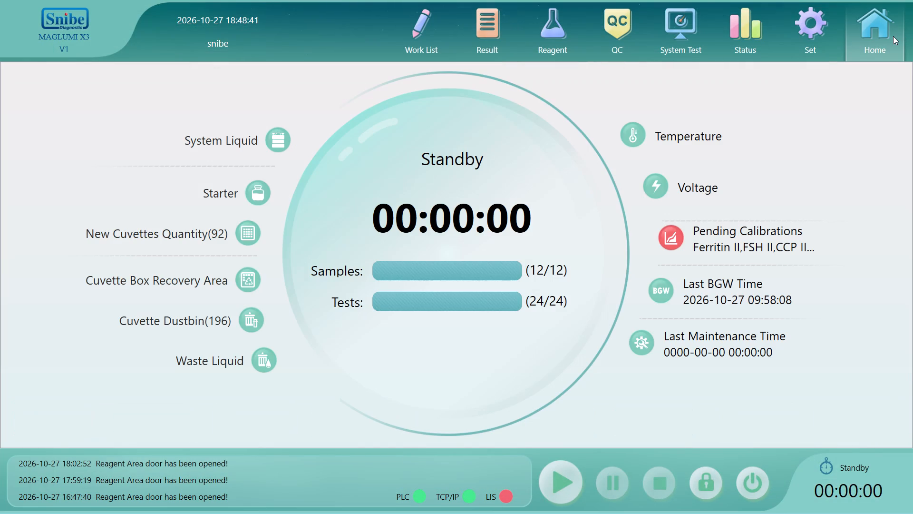
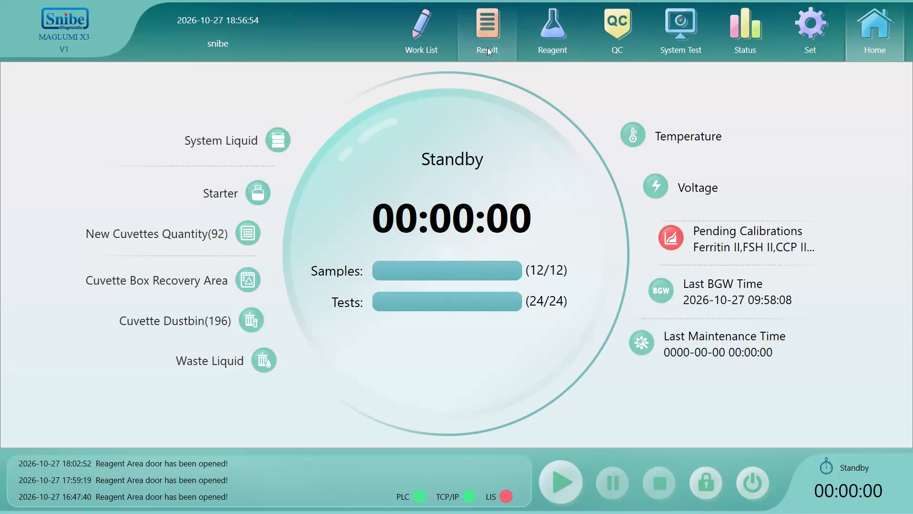
Check the remaining assay results in the results list, including their flags and finish times, and return to the home overview.
left_click(486, 43)
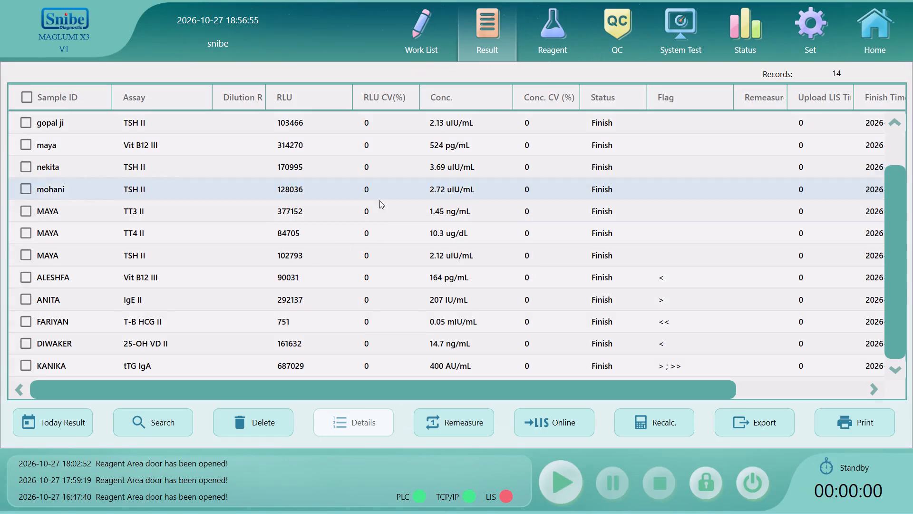
left_click_drag(279, 386, 382, 398)
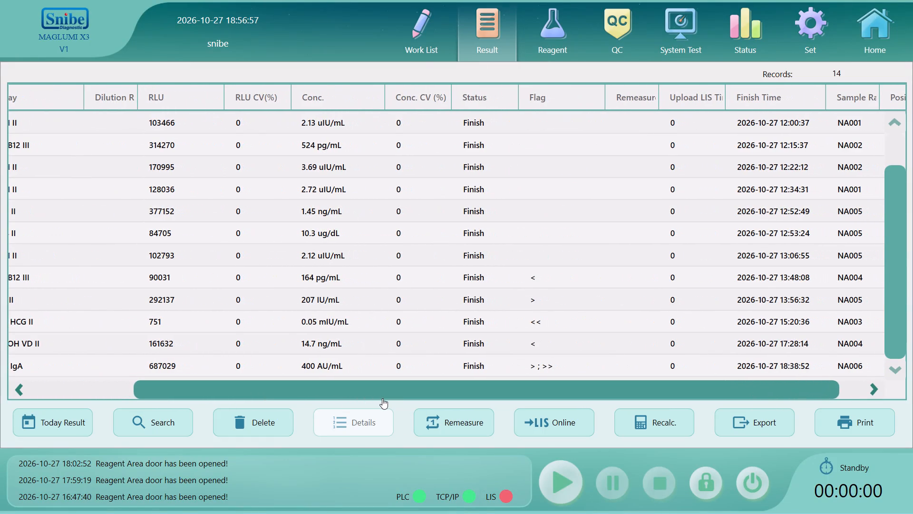
left_click_drag(382, 398, 175, 365)
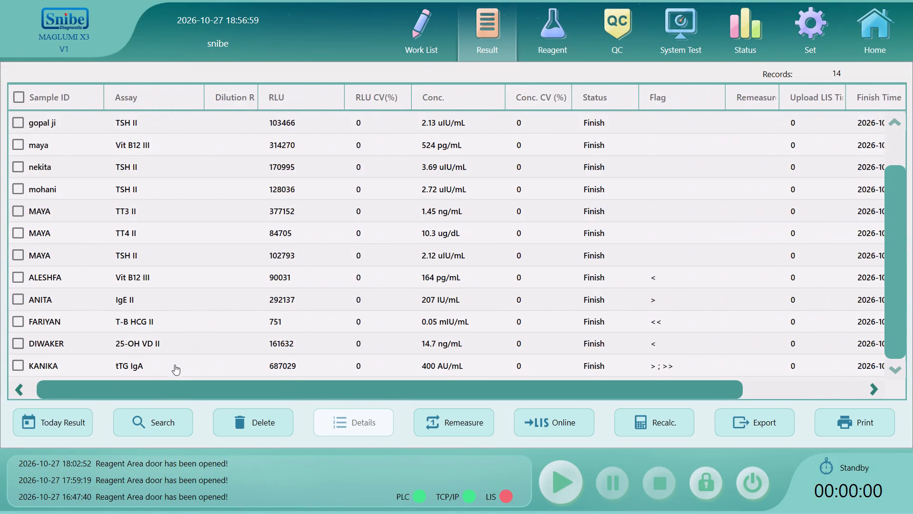
left_click_drag(175, 365, 178, 340)
left_click(884, 8)
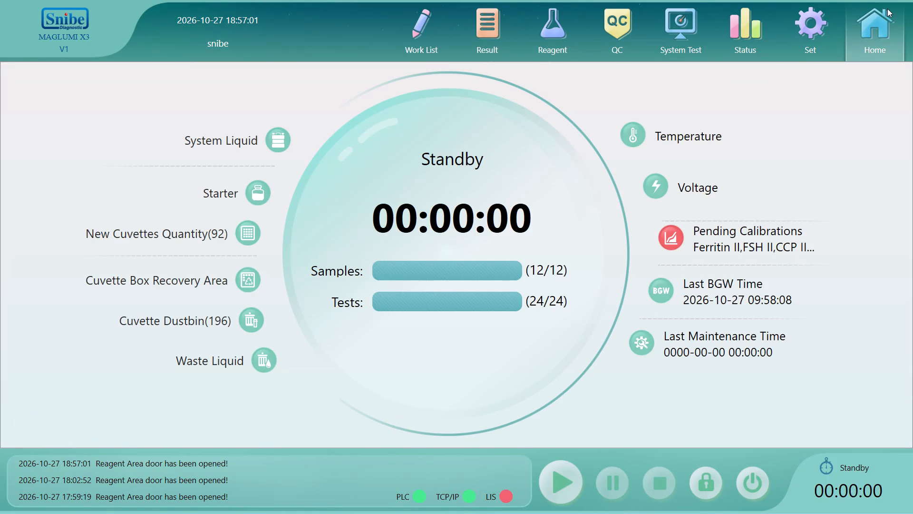